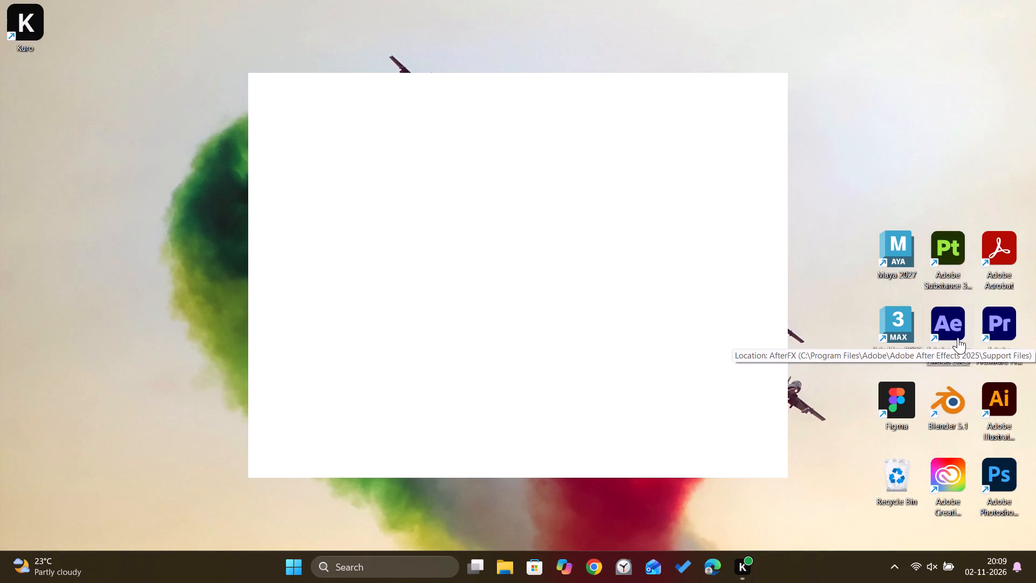
Launch Adobe Photoshop 2025 from the desktop.
left_click(985, 478)
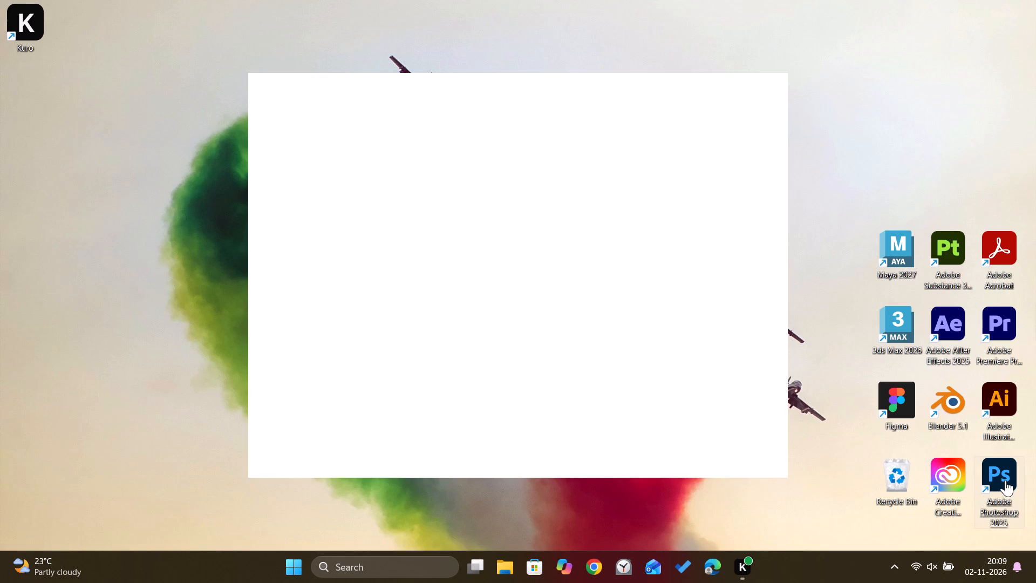
left_click(1005, 480)
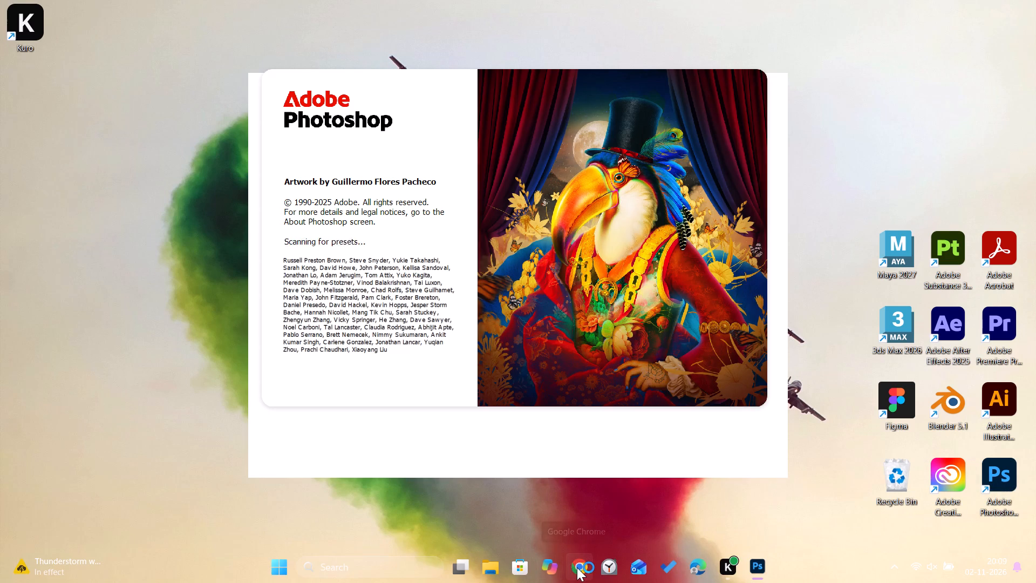
Switch to Google Chrome and open the first listed user profile.
left_click(577, 567)
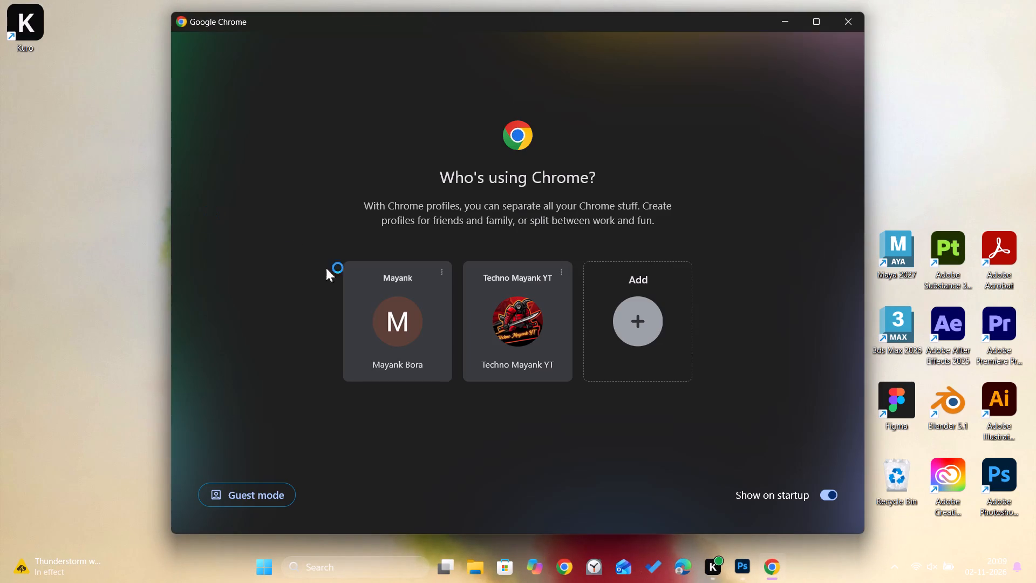
left_click(412, 319)
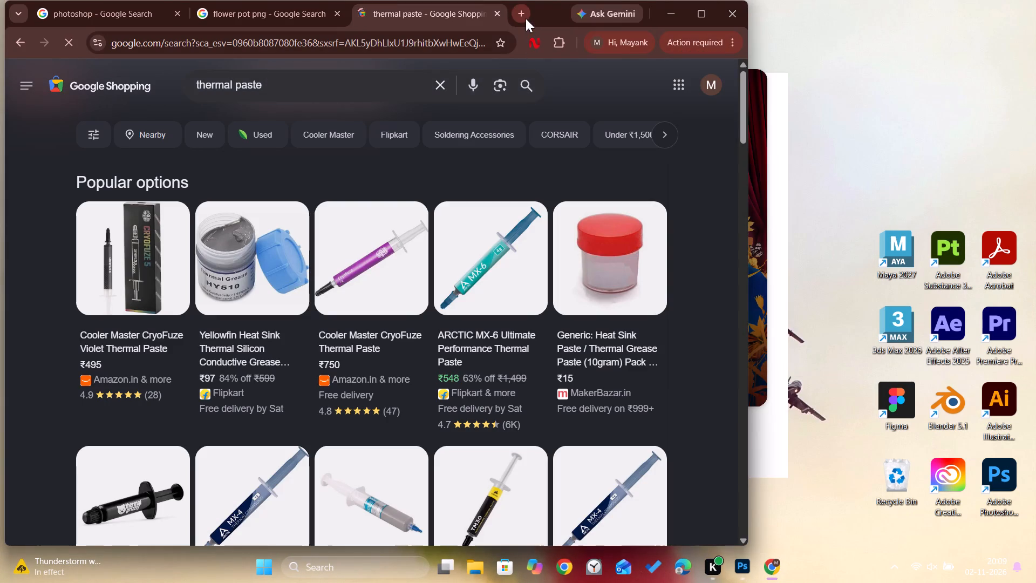
Search Google for "designs" in a new browser tab and show the image results.
left_click(526, 18)
type("designs")
key("Return")
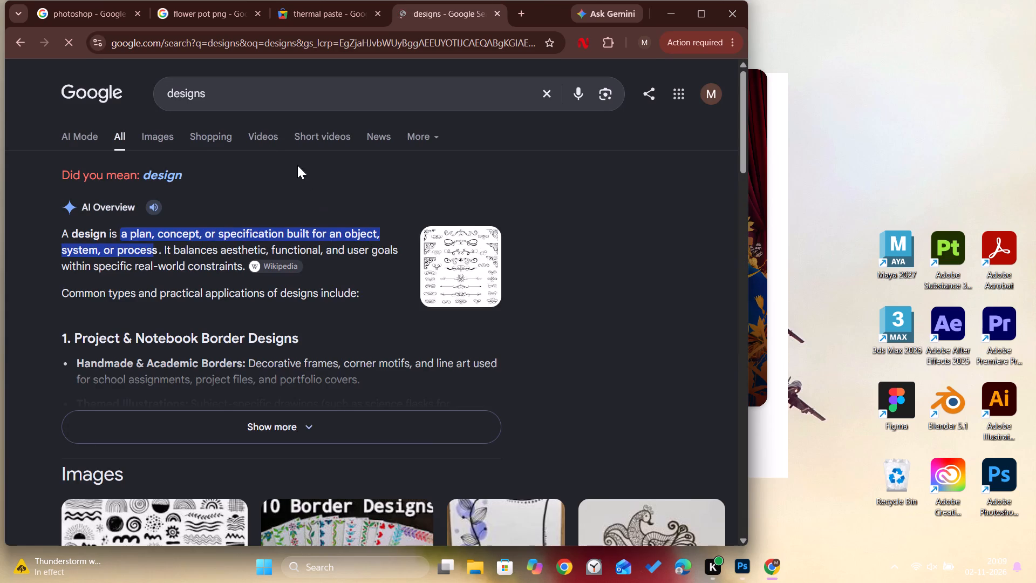
left_click(179, 131)
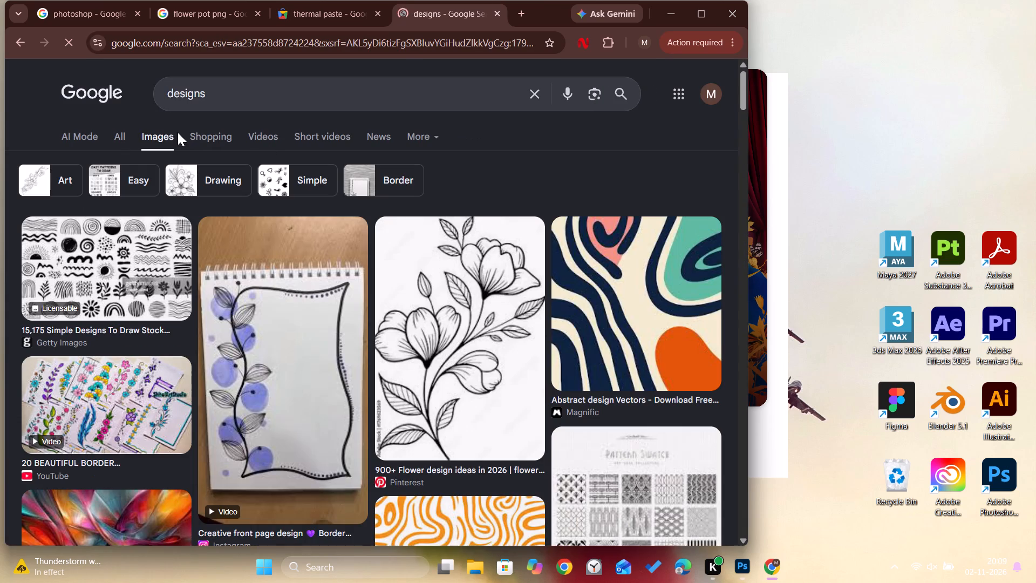
Clear the "designs" query from the Google image search.
left_click(345, 92)
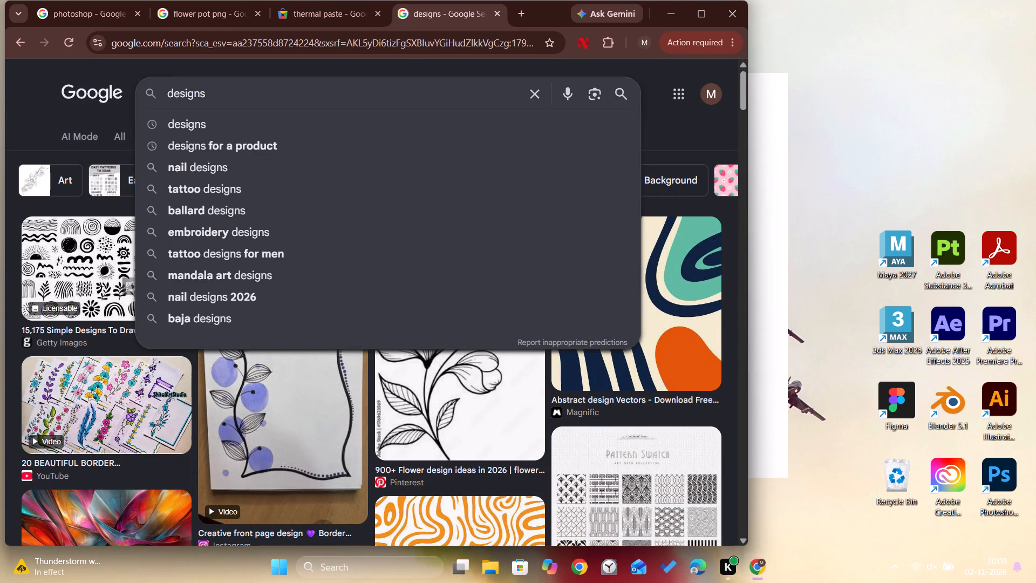
key("BackSpace")
key("BackSpace")
key("BackSpace")
key("BackSpace")
key("BackSpace")
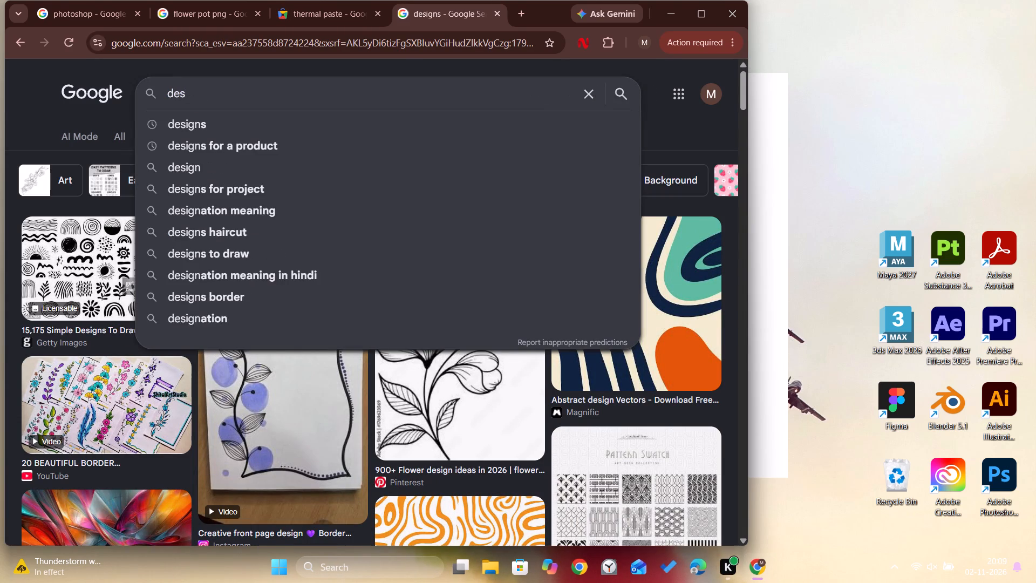
key("BackSpace")
key("BackSpace")
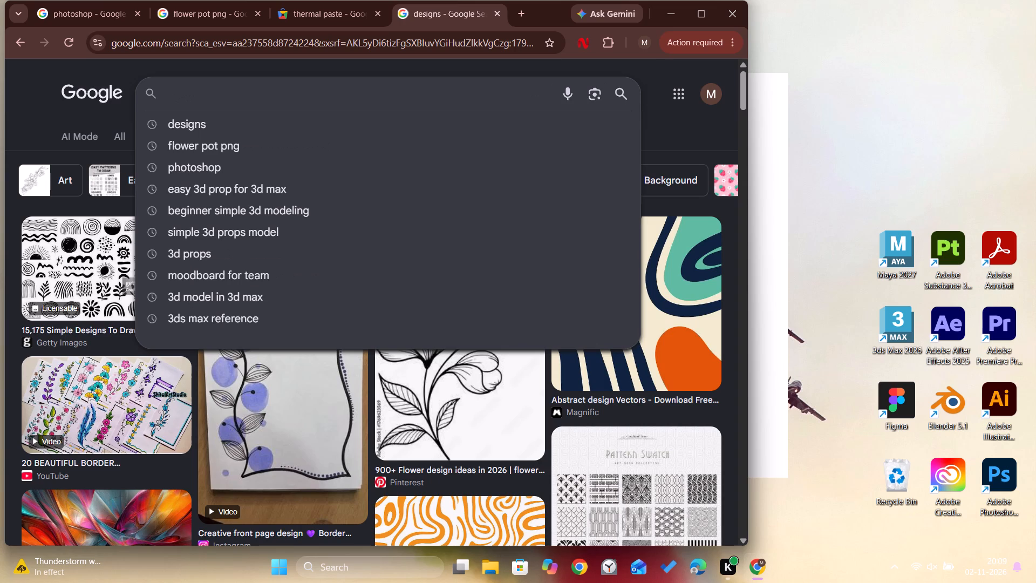
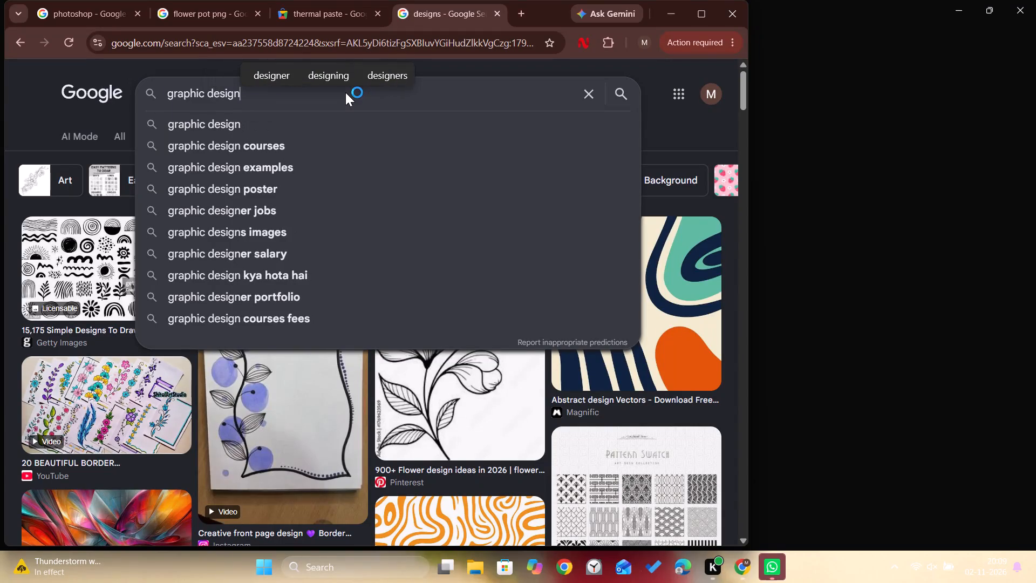
Run the Google image search for "graphic designs" and browse further down the results for reference images.
key("Return")
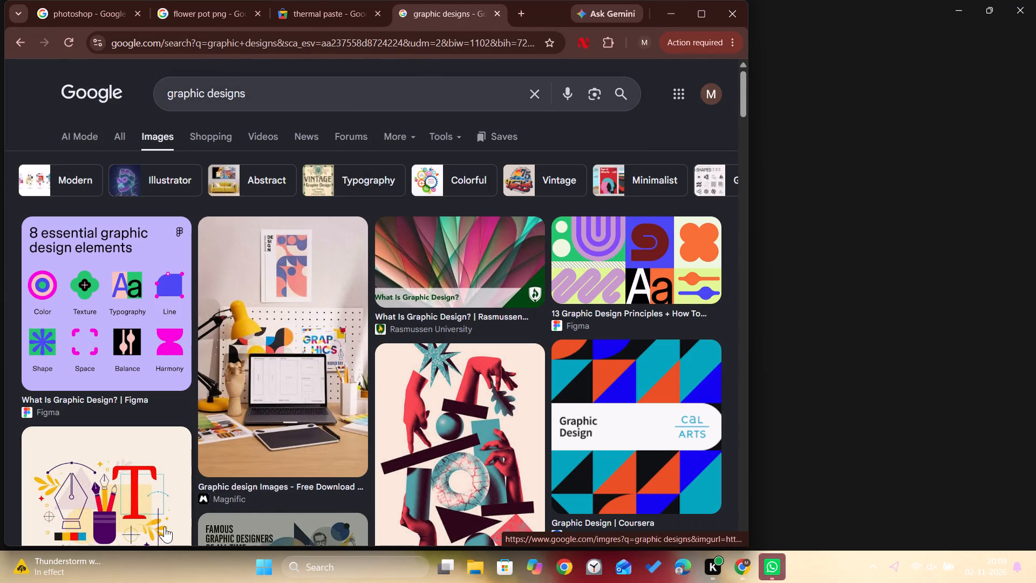
middle_click_drag(326, 459, 383, 360)
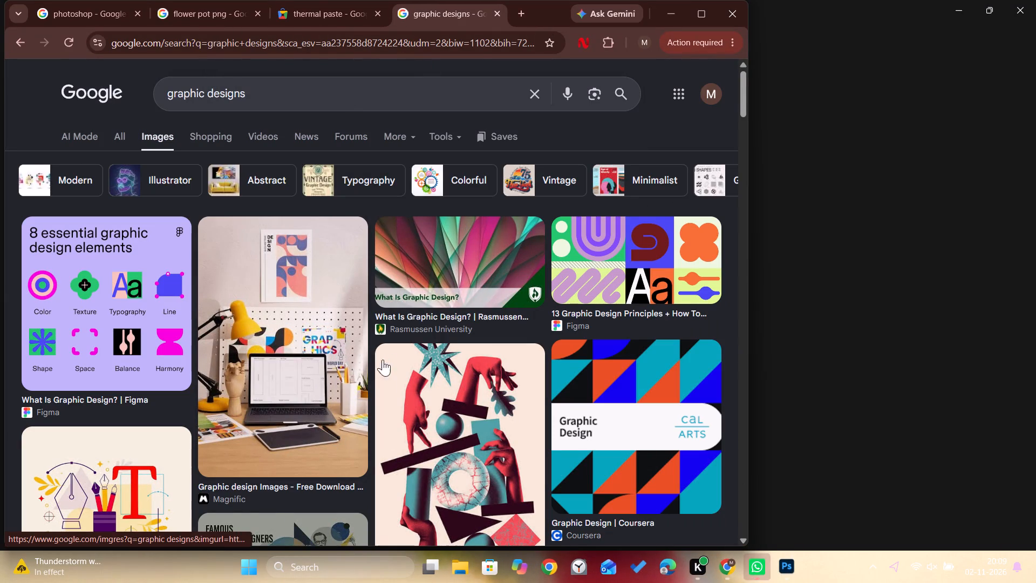
middle_click_drag(383, 360, 413, 553)
middle_click_drag(584, 286, 575, 353)
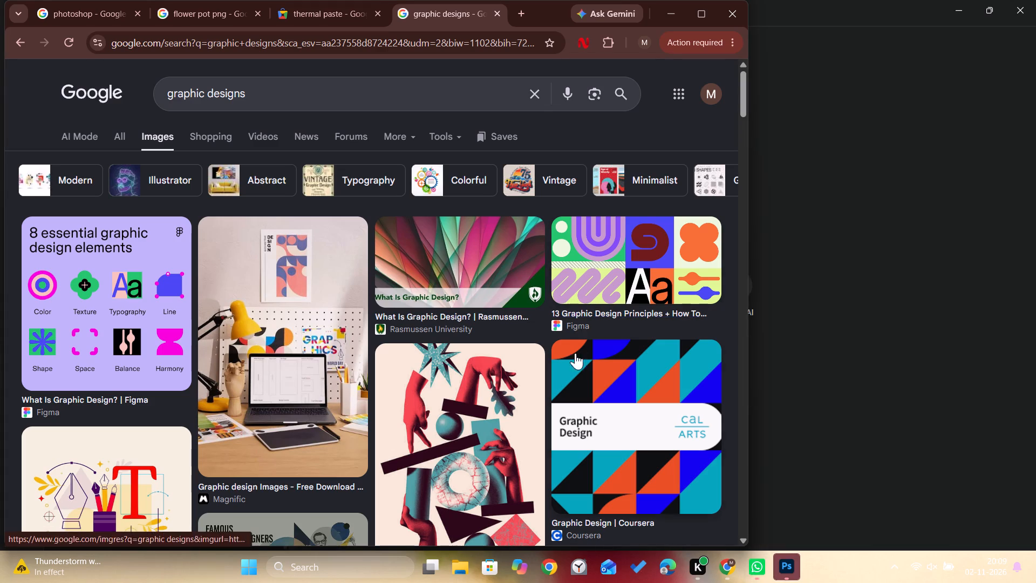
middle_click_drag(575, 353, 597, 200)
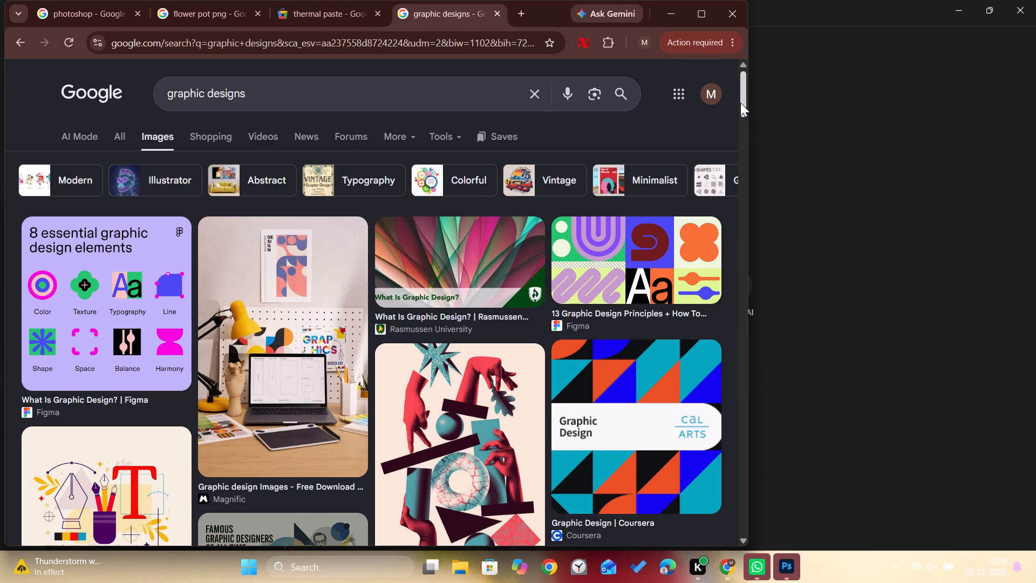
left_click(740, 103)
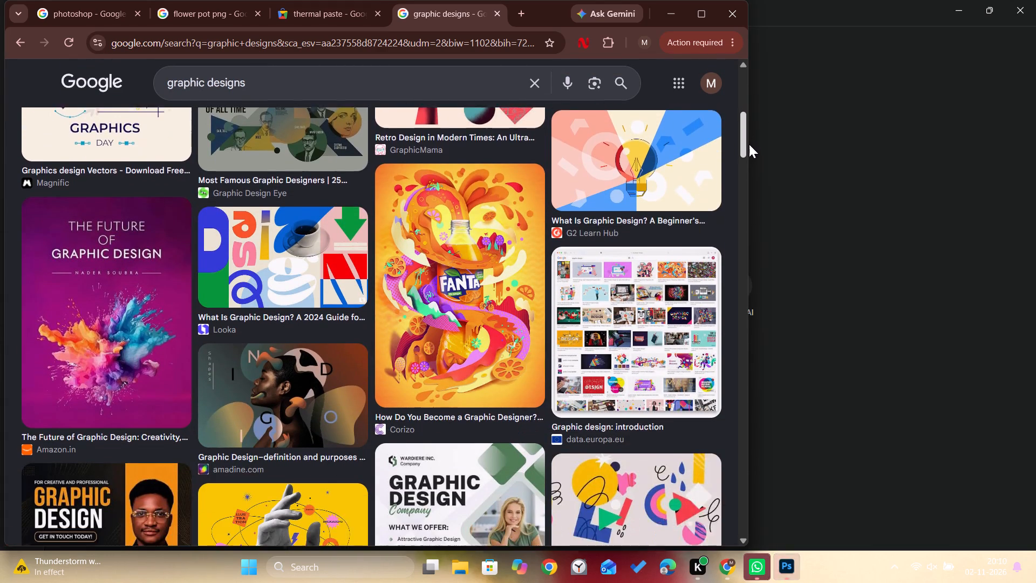
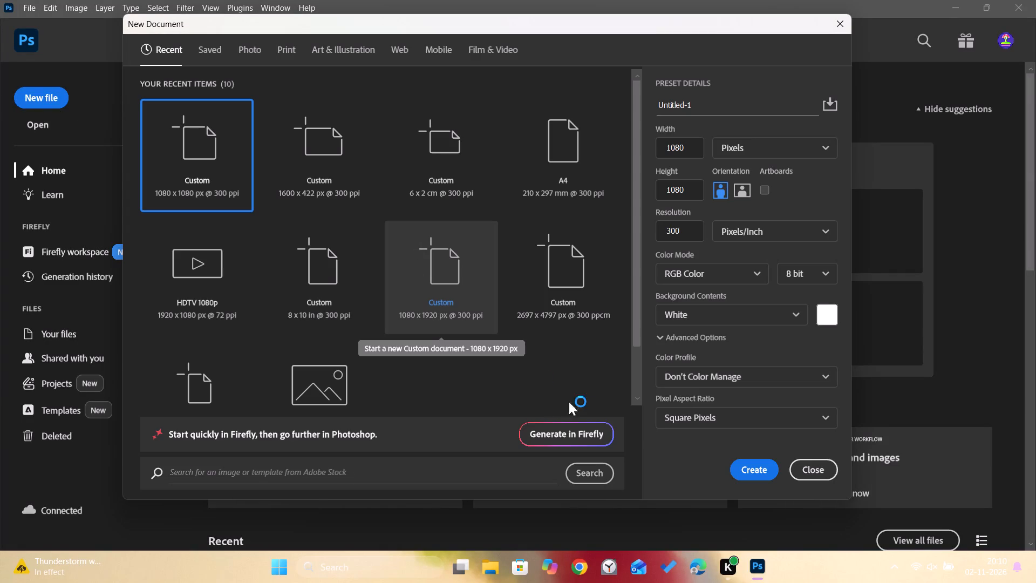
Create a new 1080 x 1080 px document at 300 pixels/inch in 8-bit RGB Color with a white background.
left_click(738, 464)
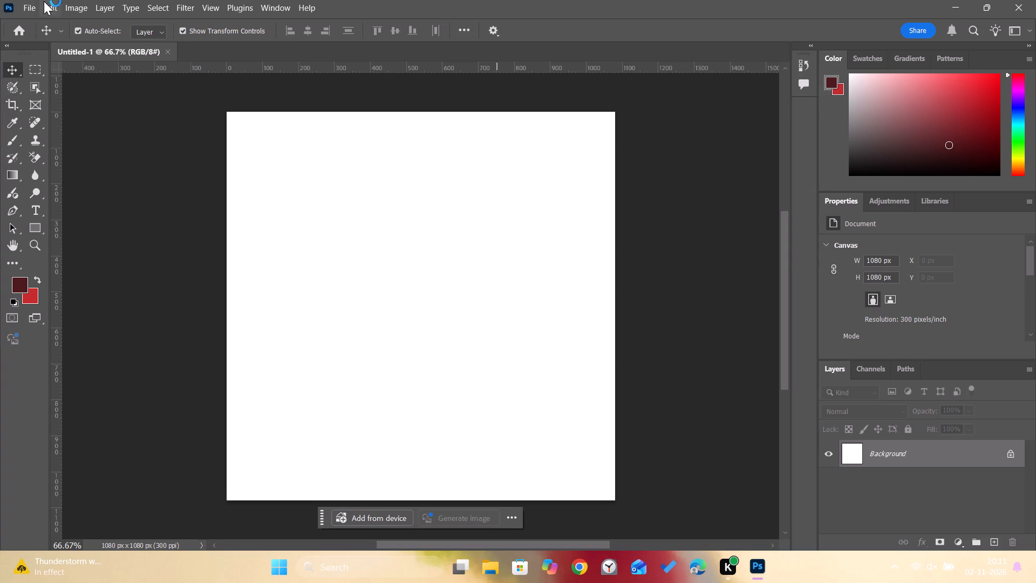
In File Explorer, go to Downloads, open the nested "136_Save The Date 2025" folder and select the Pattern_24 JPG file.
left_click(498, 568)
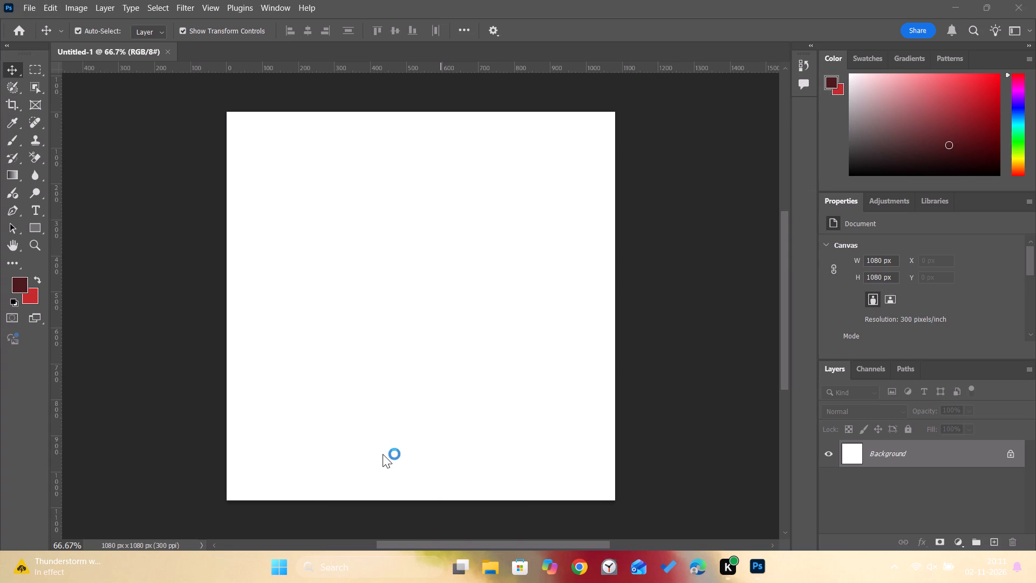
left_click(67, 221)
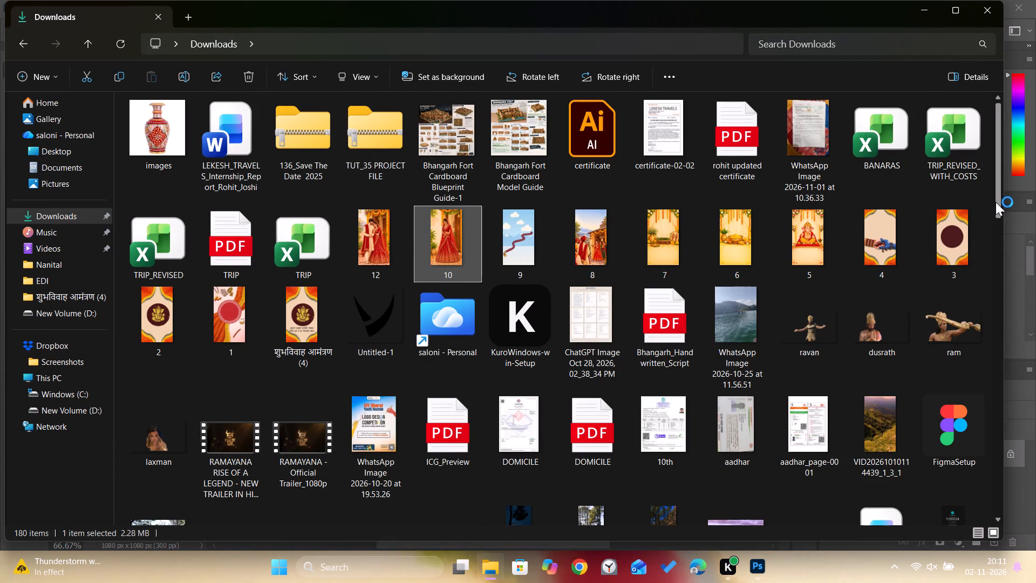
left_click_drag(996, 201, 988, 478)
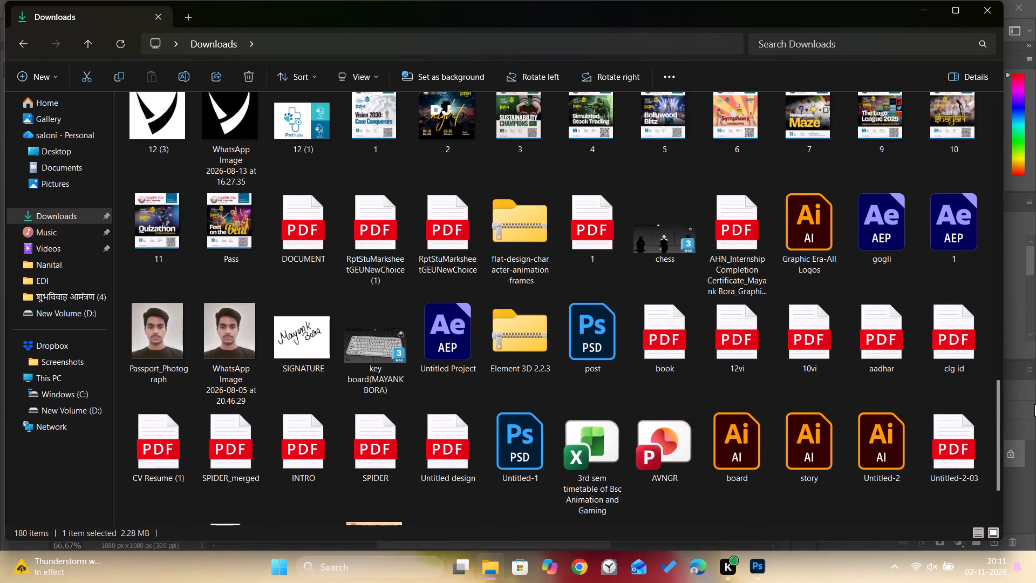
middle_click_drag(850, 489, 823, 576)
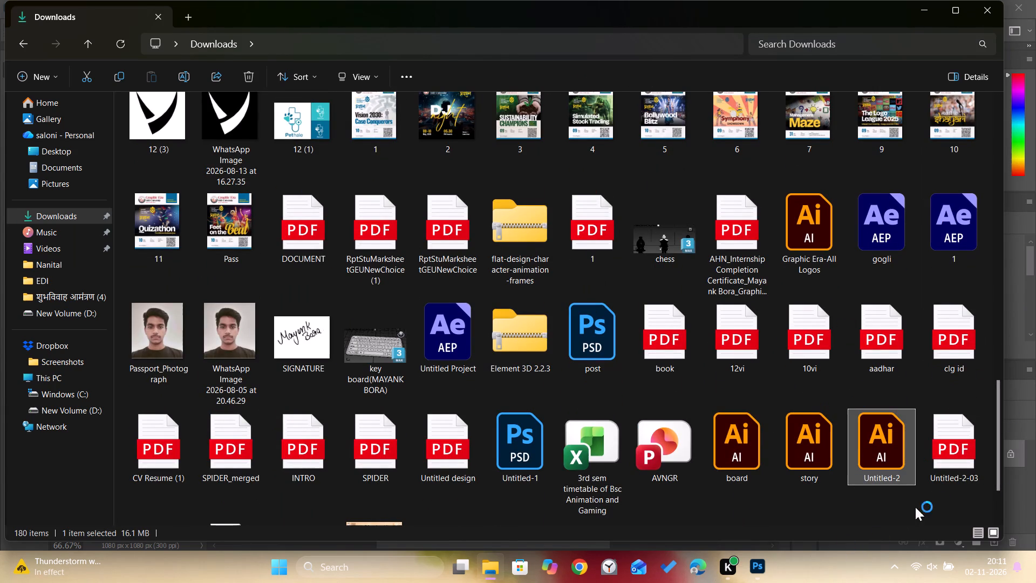
left_click_drag(999, 477, 990, 530)
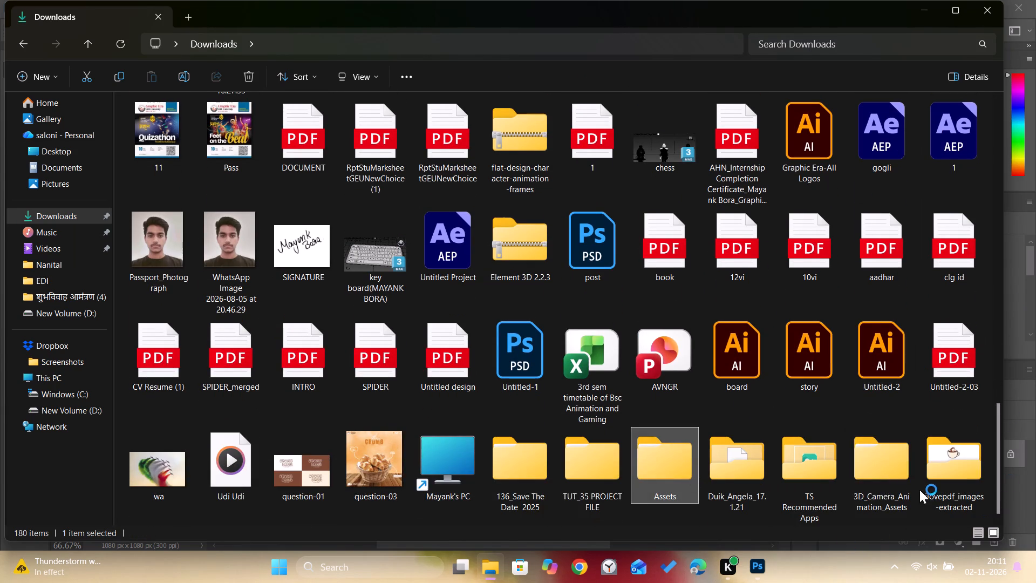
left_click(496, 456)
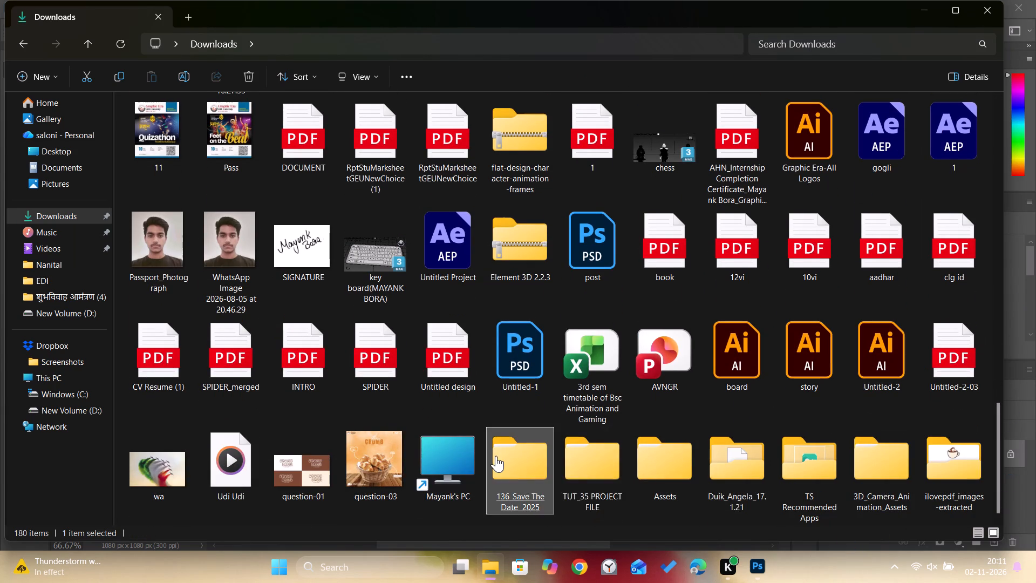
left_click(224, 143)
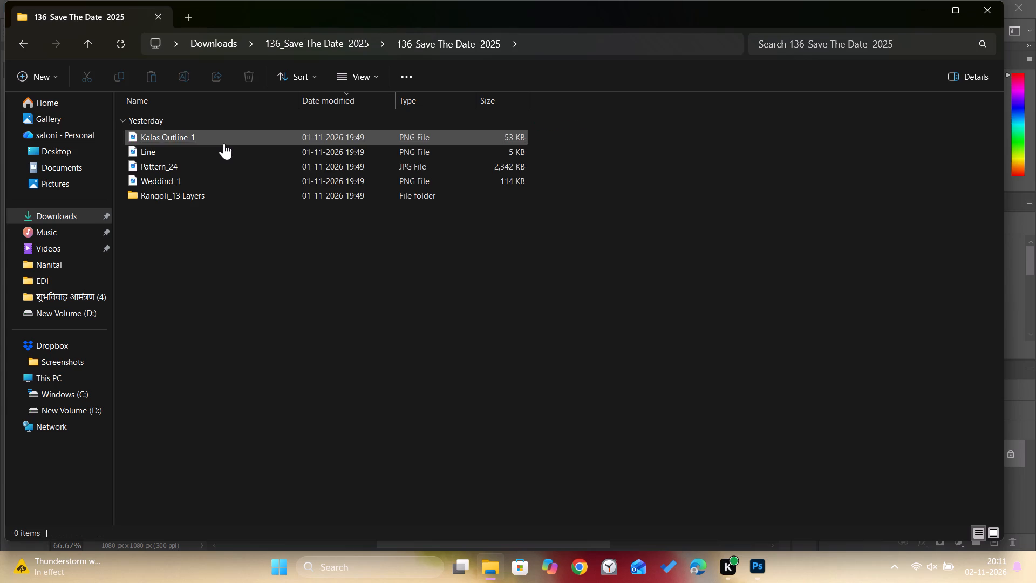
left_click(223, 165)
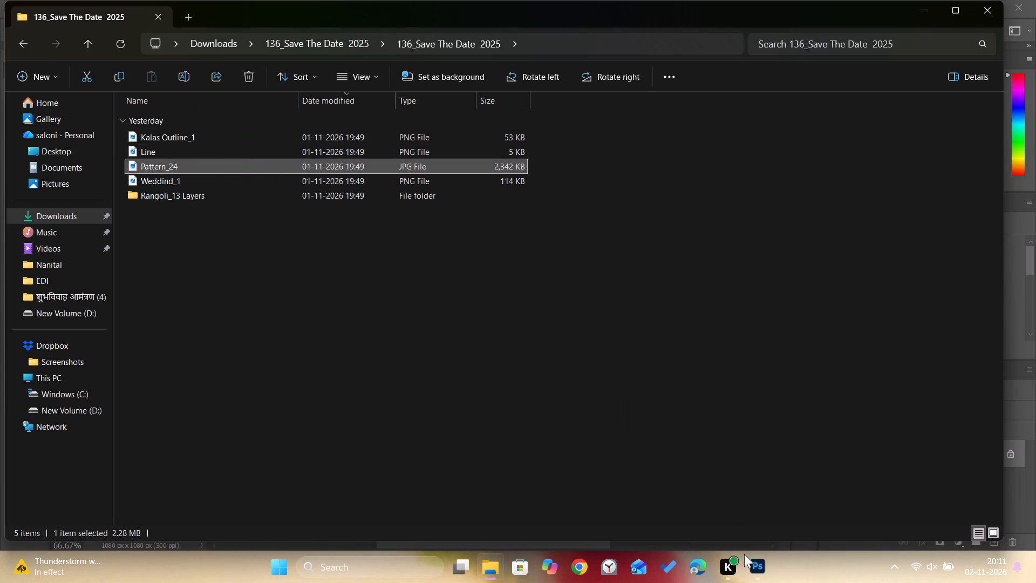
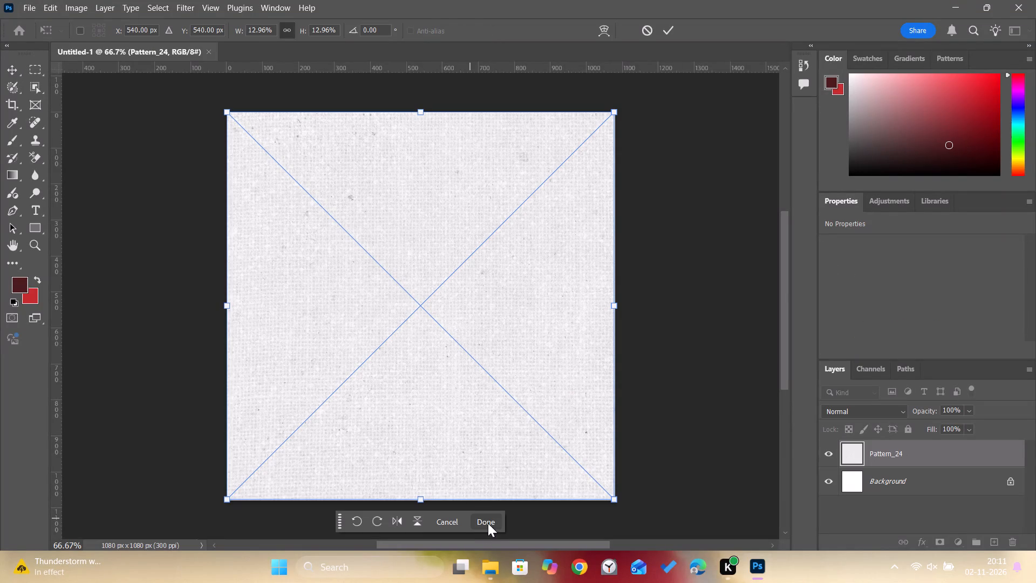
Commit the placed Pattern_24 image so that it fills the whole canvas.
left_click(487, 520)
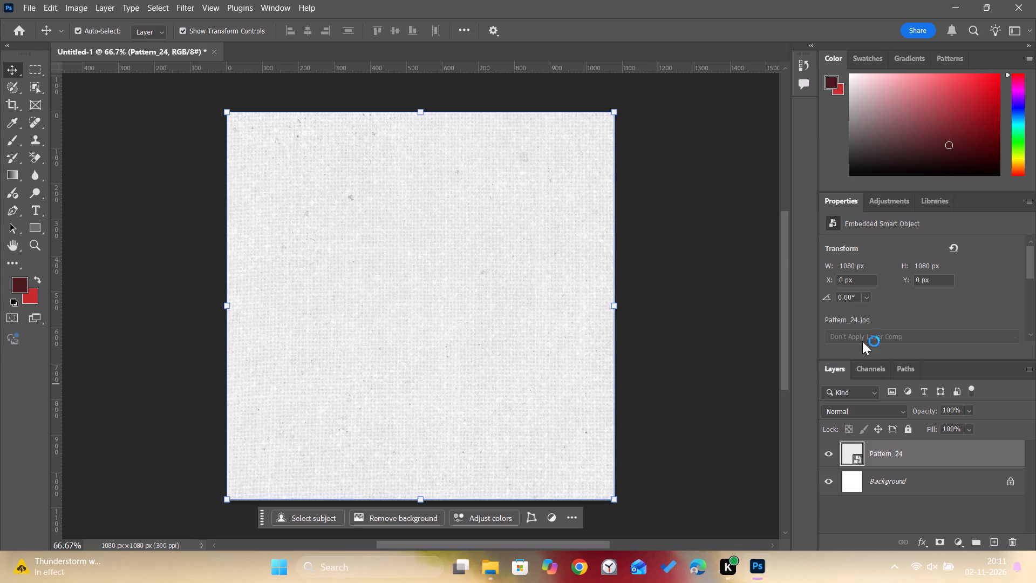
Add a Color Balance adjustment layer above Pattern_24 with midtones at Cyan-Red +100, Magenta-Green 0 and Yellow-Blue -100.
left_click(888, 205)
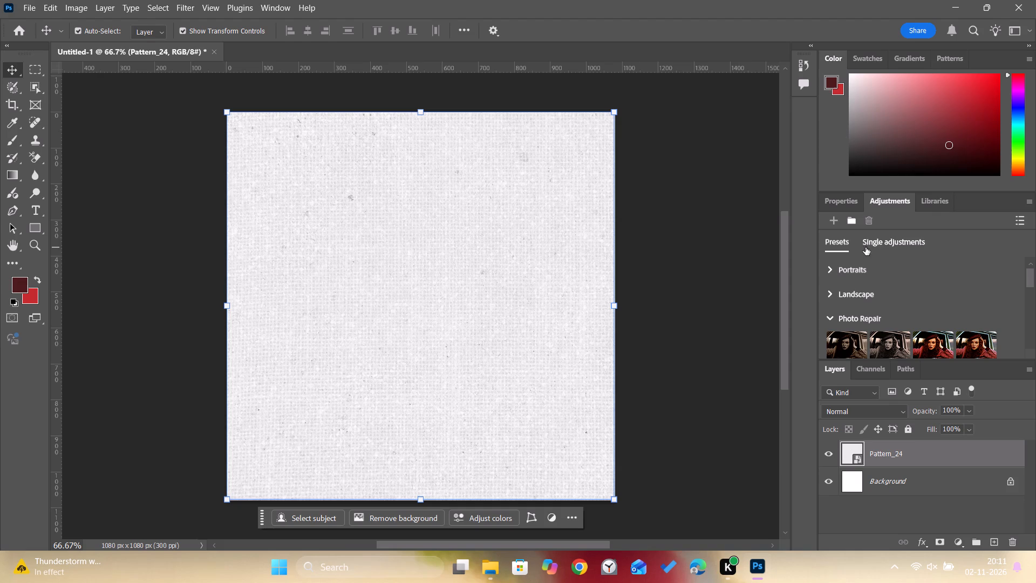
left_click(880, 240)
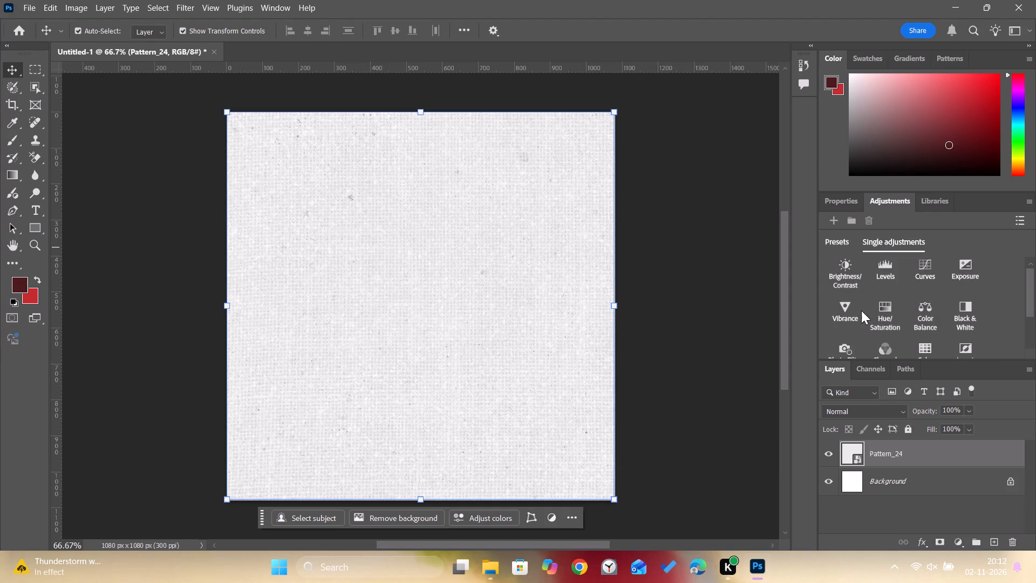
left_click(926, 322)
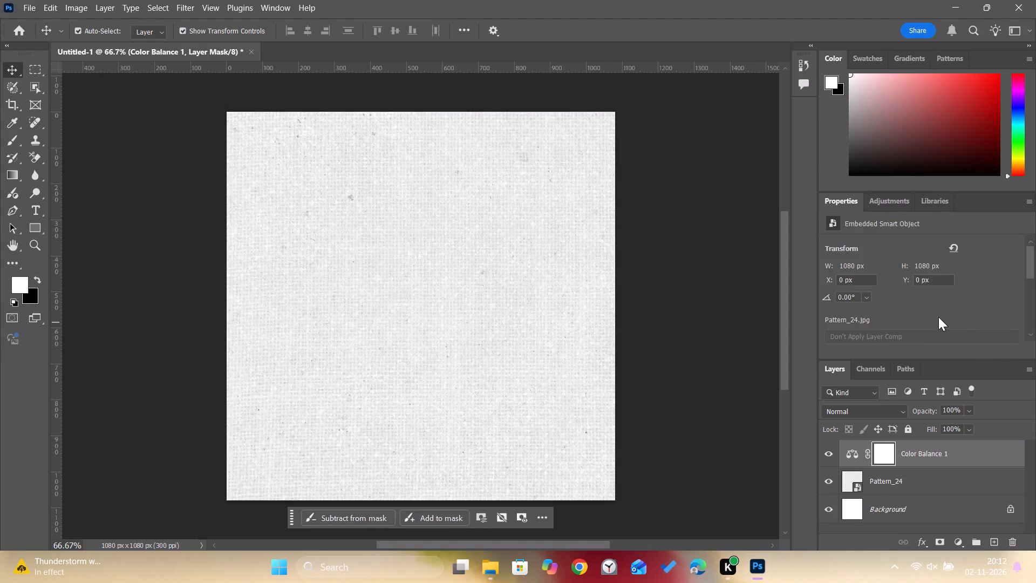
left_click_drag(905, 273, 979, 279)
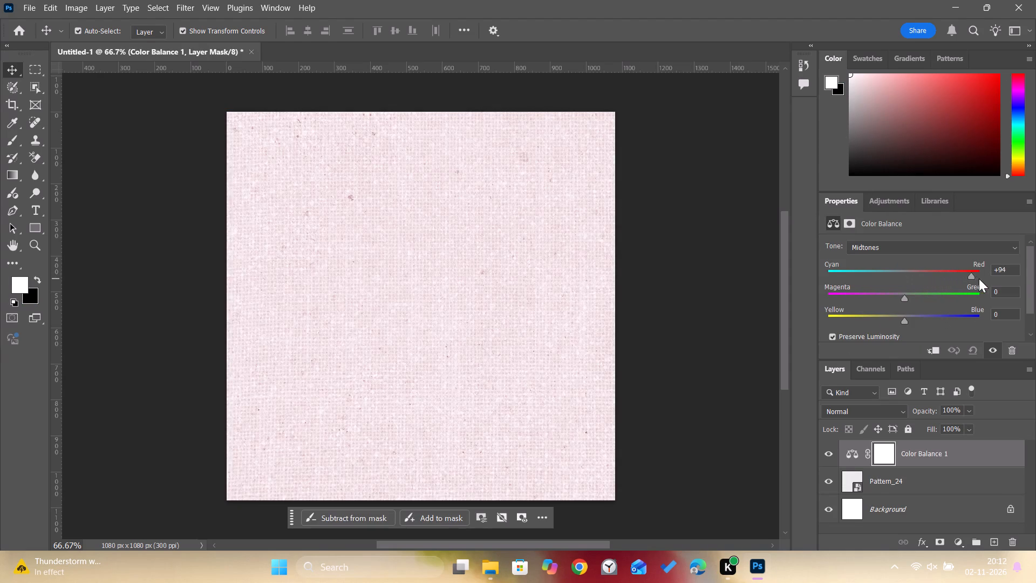
left_click_drag(979, 279, 1007, 279)
left_click_drag(903, 299, 754, 300)
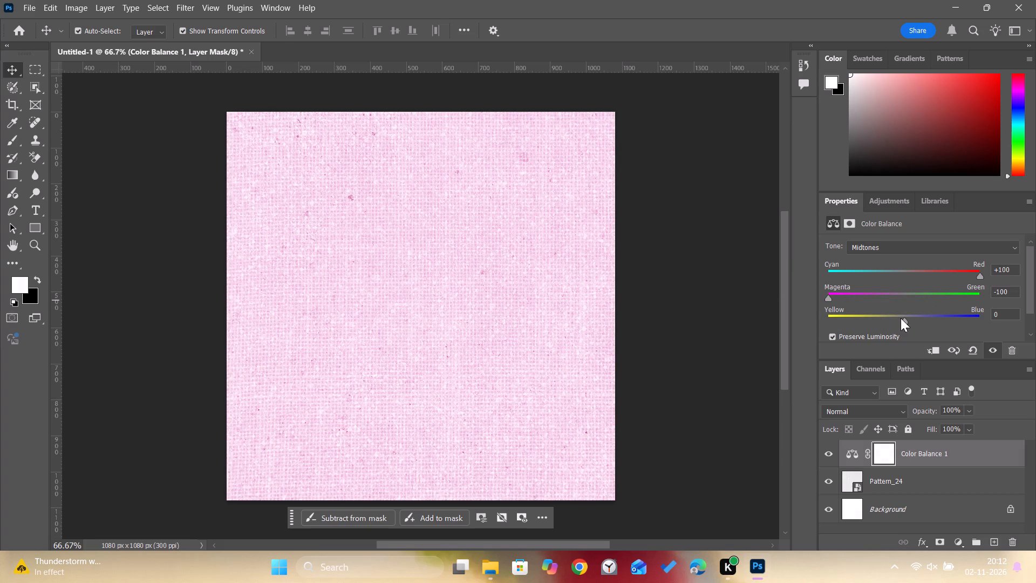
left_click_drag(910, 320, 990, 320)
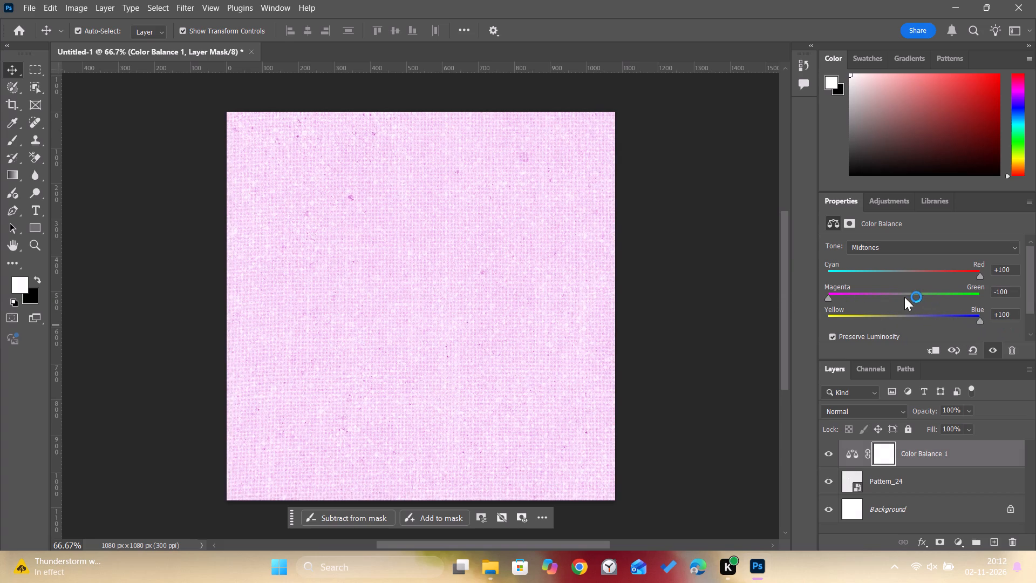
left_click_drag(904, 296, 985, 299)
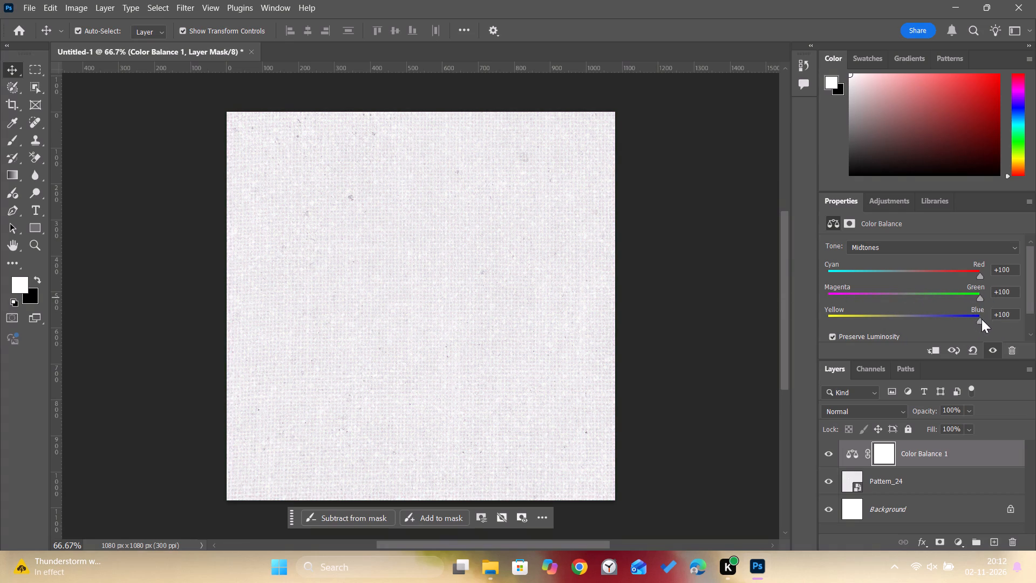
left_click_drag(982, 319, 742, 318)
left_click_drag(977, 295, 965, 295)
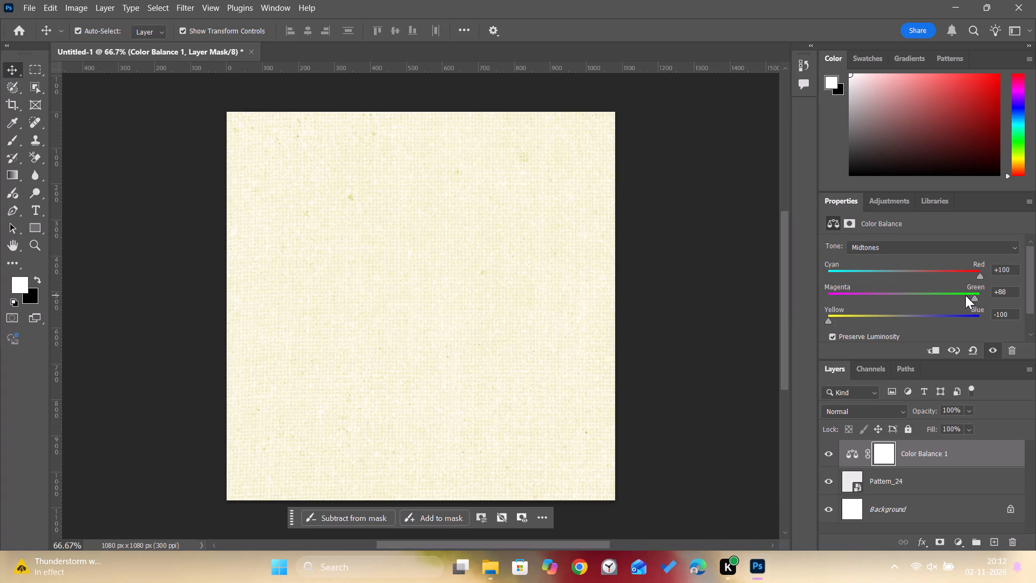
left_click_drag(965, 295, 715, 308)
left_click_drag(979, 274, 978, 274)
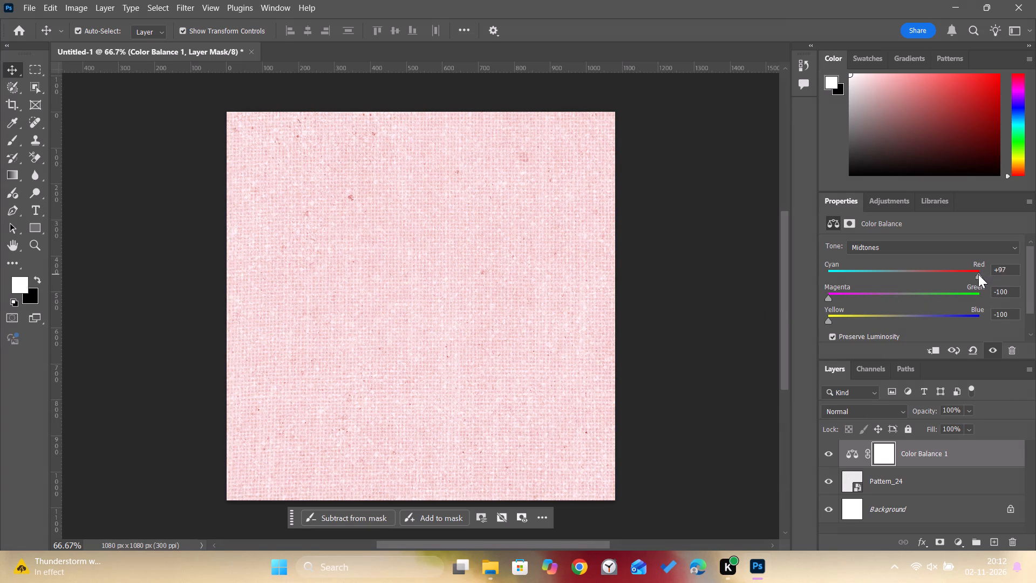
left_click_drag(978, 274, 804, 320)
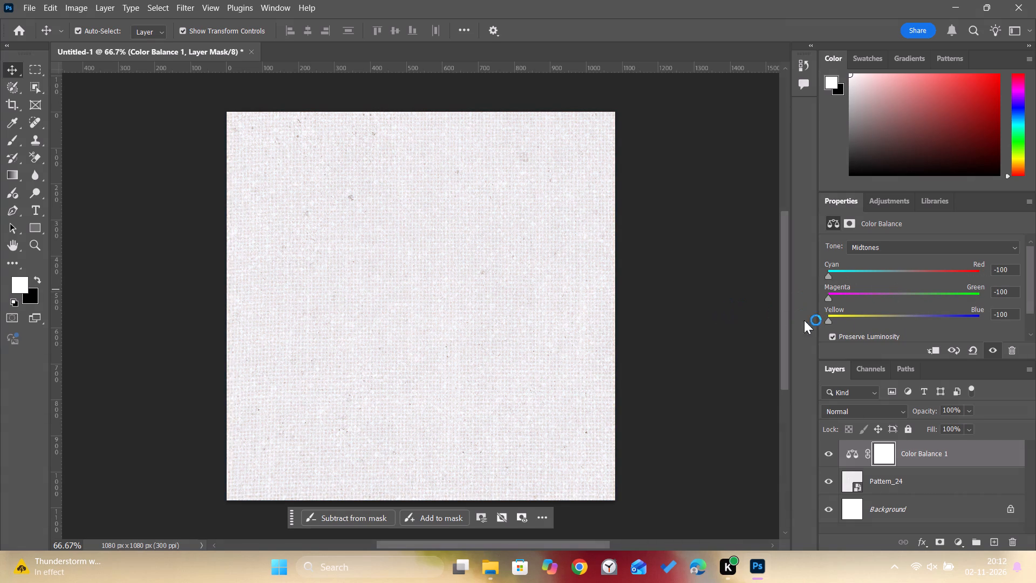
left_click_drag(804, 320, 1016, 315)
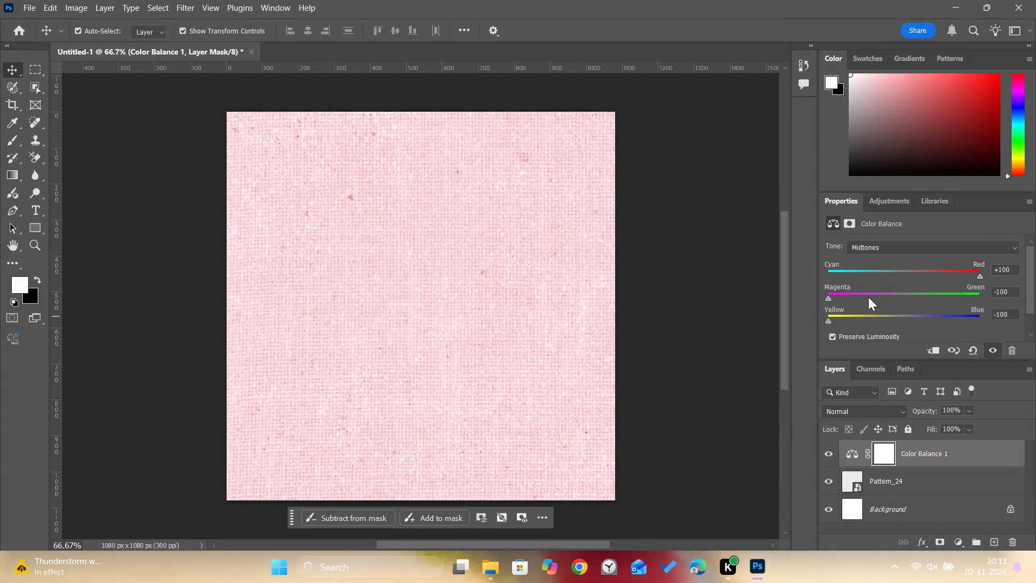
left_click_drag(847, 297, 904, 297)
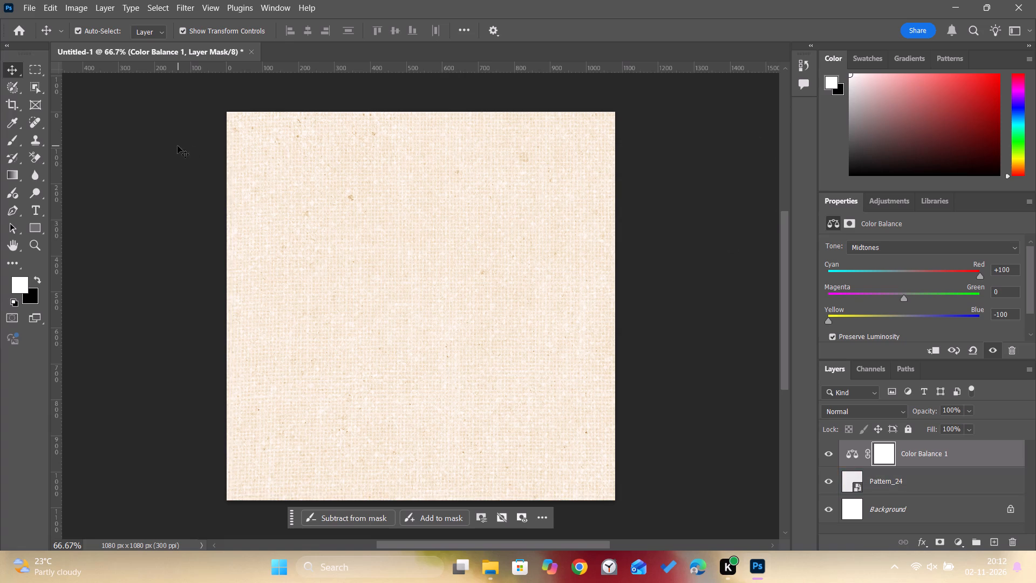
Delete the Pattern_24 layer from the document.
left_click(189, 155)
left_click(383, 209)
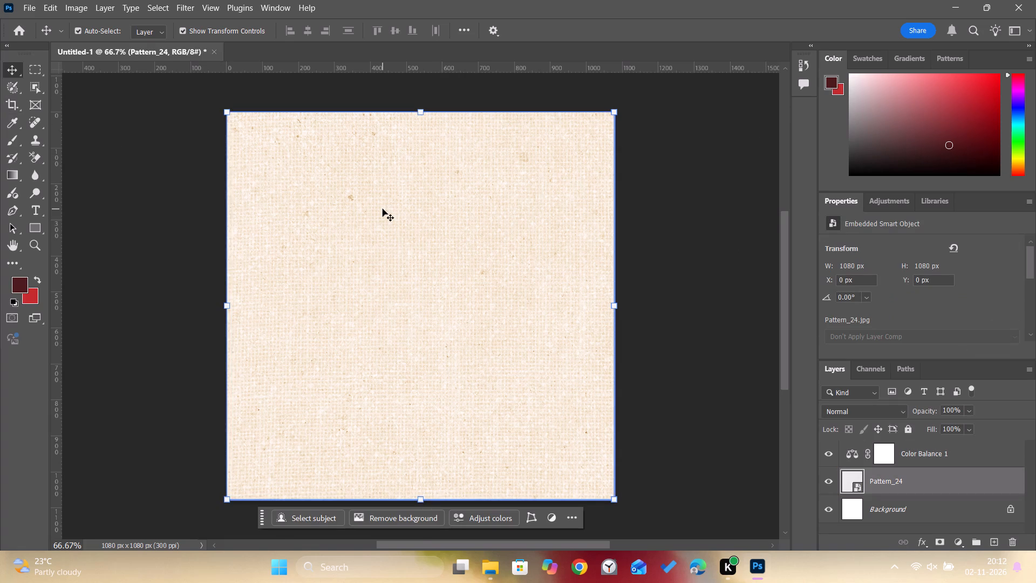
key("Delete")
Switch to Google Chrome and search Google Images for "pattern texture" in a new tab.
left_click(566, 567)
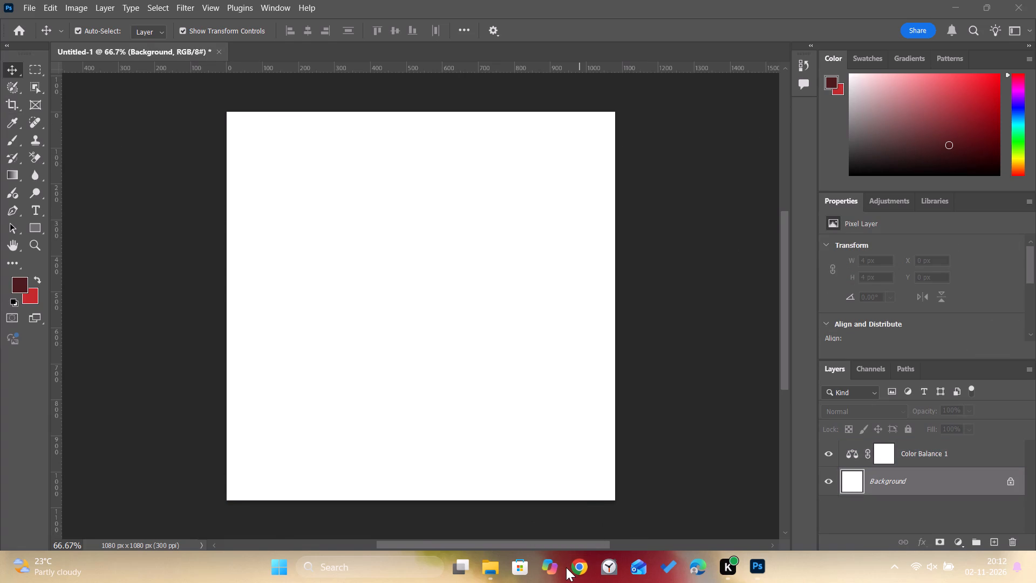
left_click(355, 293)
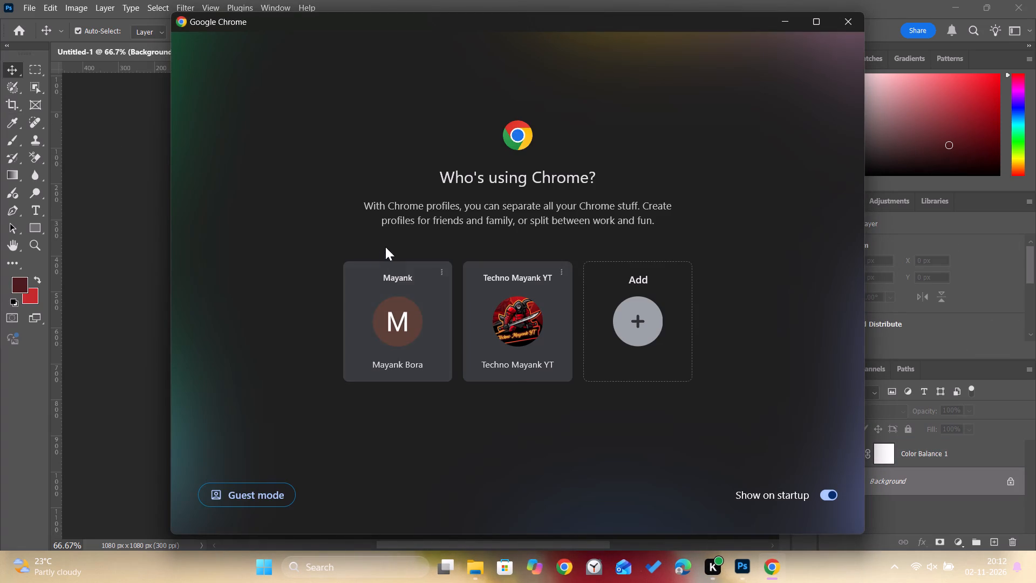
left_click(406, 340)
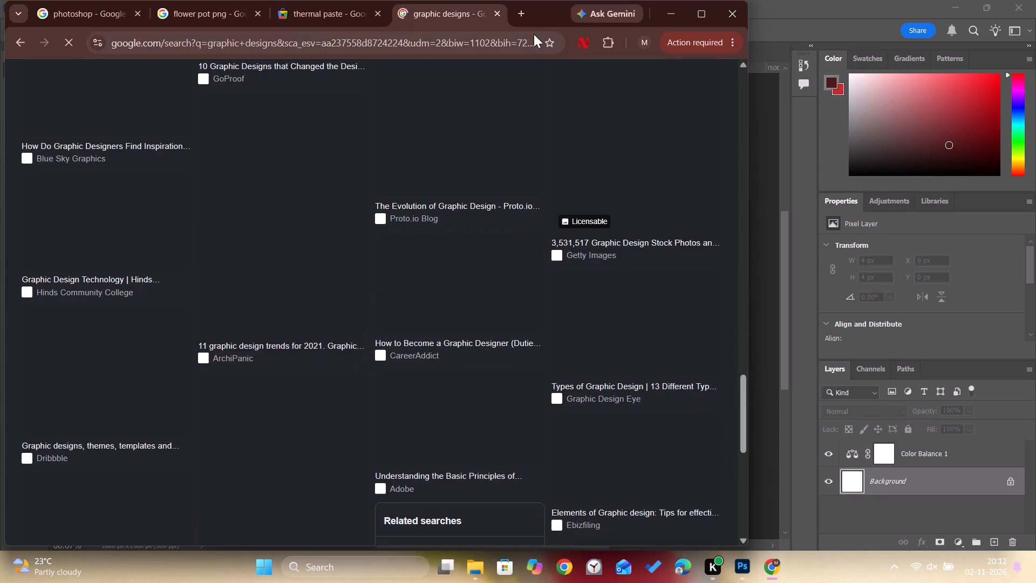
left_click(520, 14)
left_click(519, 17)
key("p")
key("a")
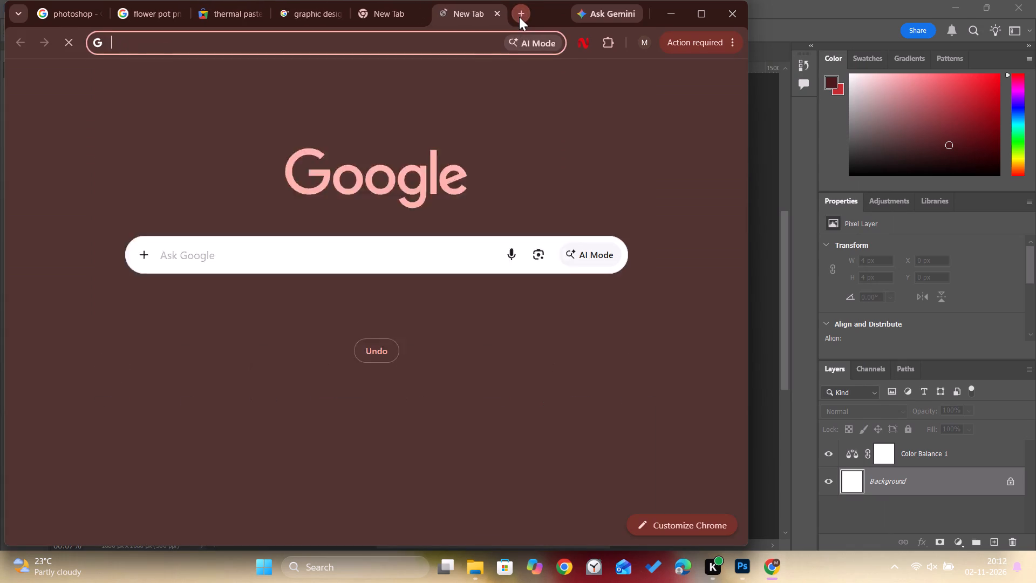
key("BackSpace")
key("BackSpace")
type("pattern texture")
key("Return")
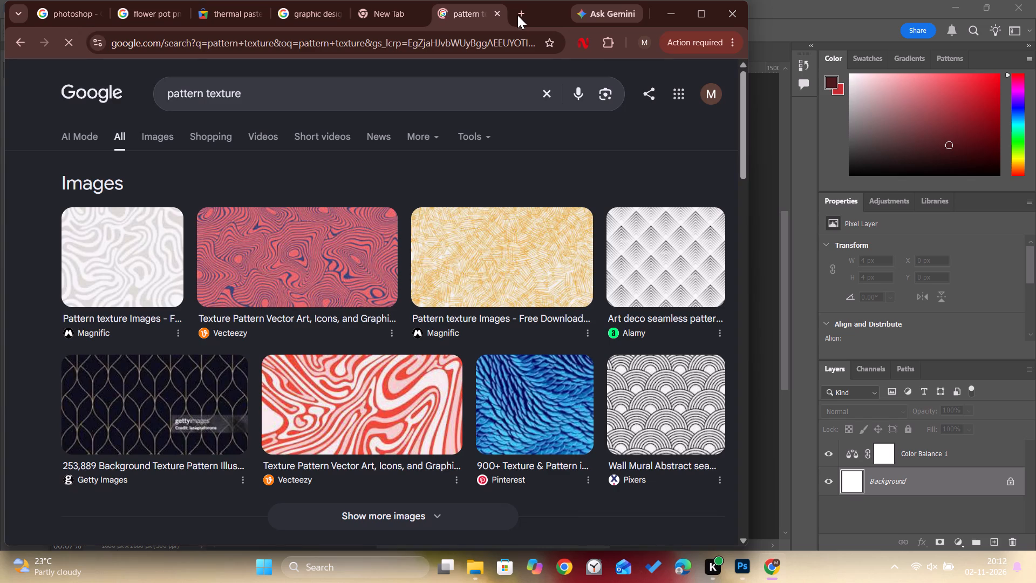
left_click(160, 128)
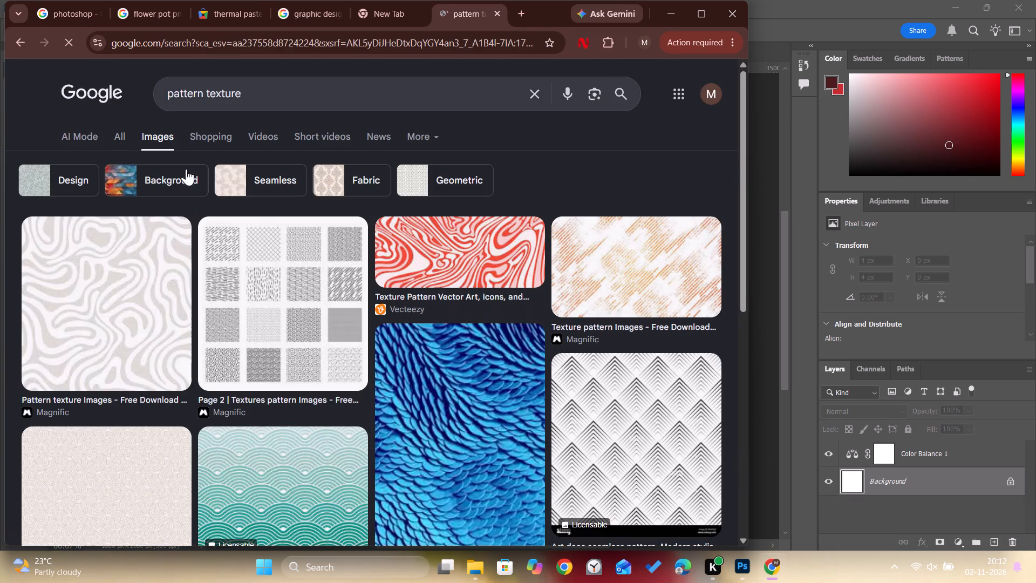
Open the wavy beige-and-white pattern result from Magnific and bring its image into the Photoshop document.
left_click(137, 279)
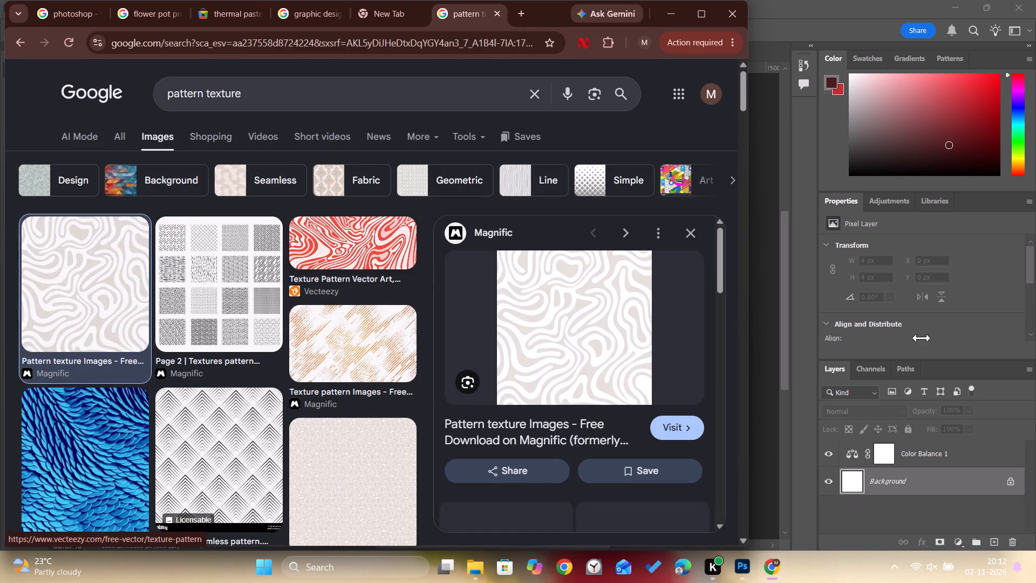
left_click(587, 361)
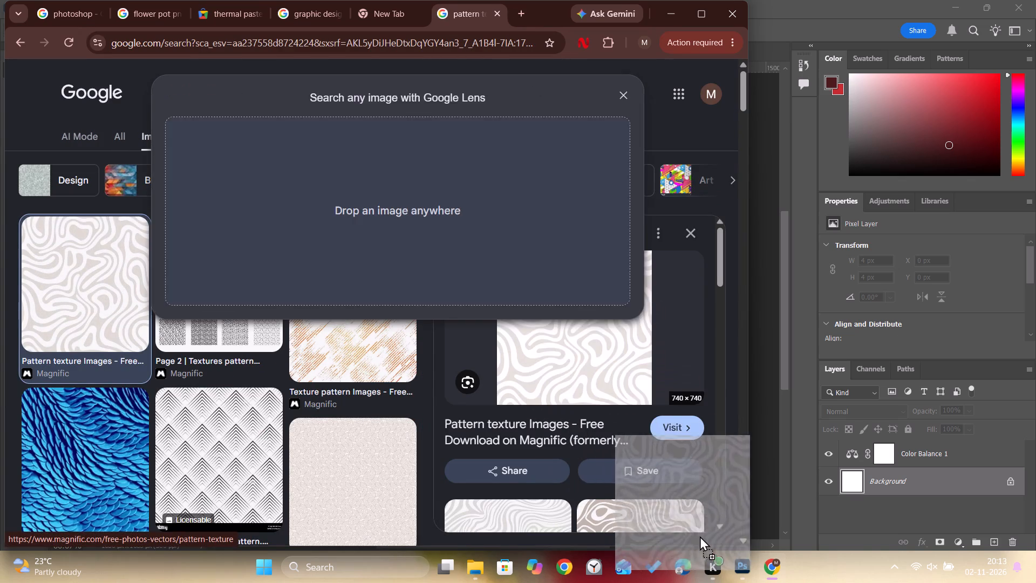
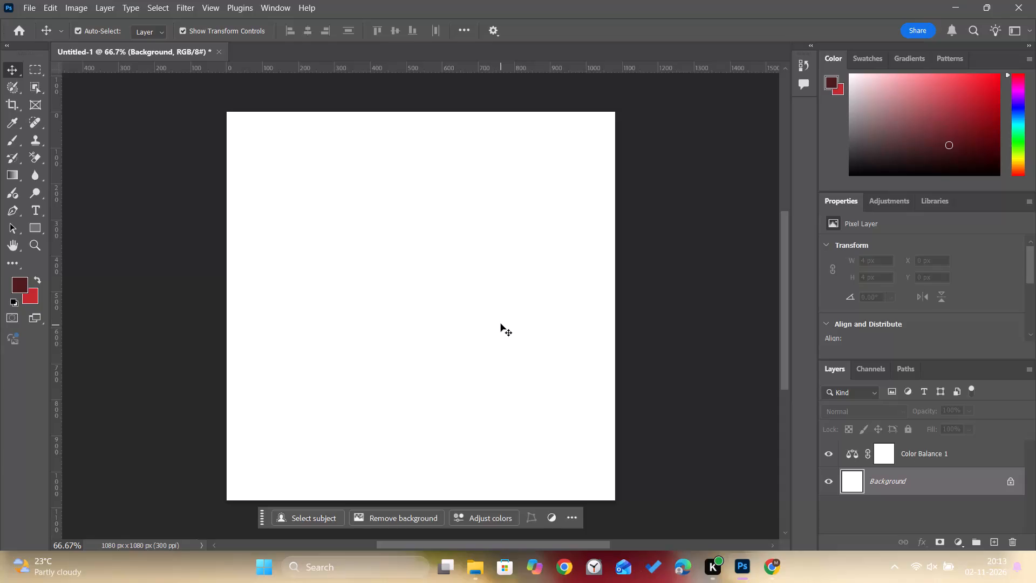
Switch to Google Chrome, copy the wavy beige-and-white Magnific pattern image and paste it into the Photoshop document above the Background layer.
left_click(481, 570)
left_click(482, 566)
left_click(771, 575)
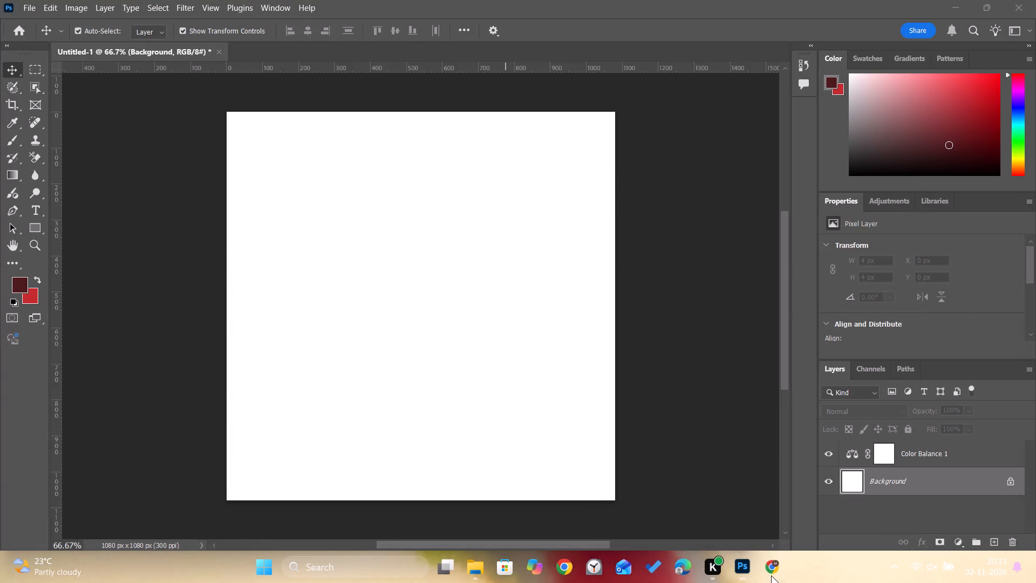
right_click(505, 324)
left_click(559, 241)
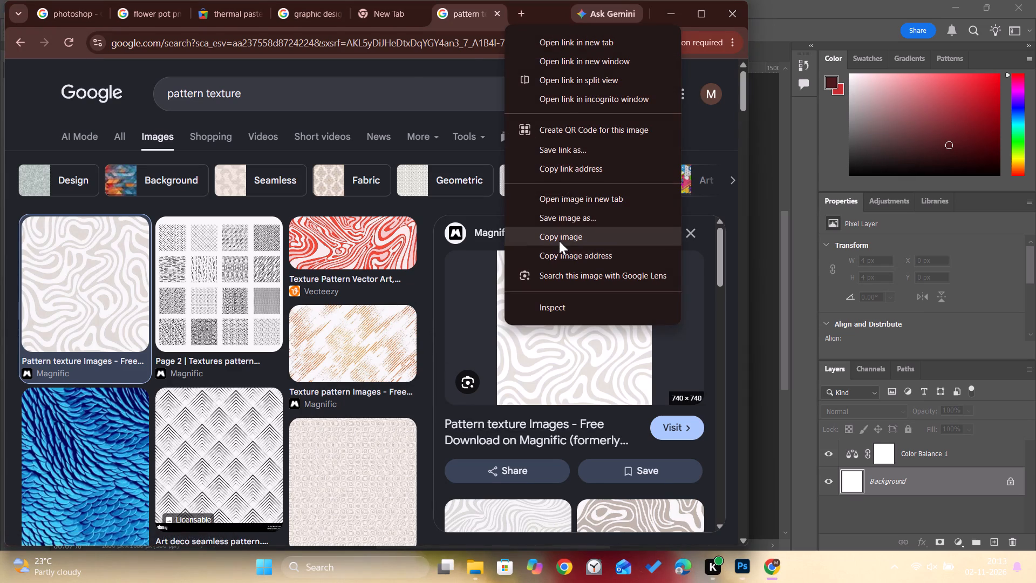
left_click(741, 568)
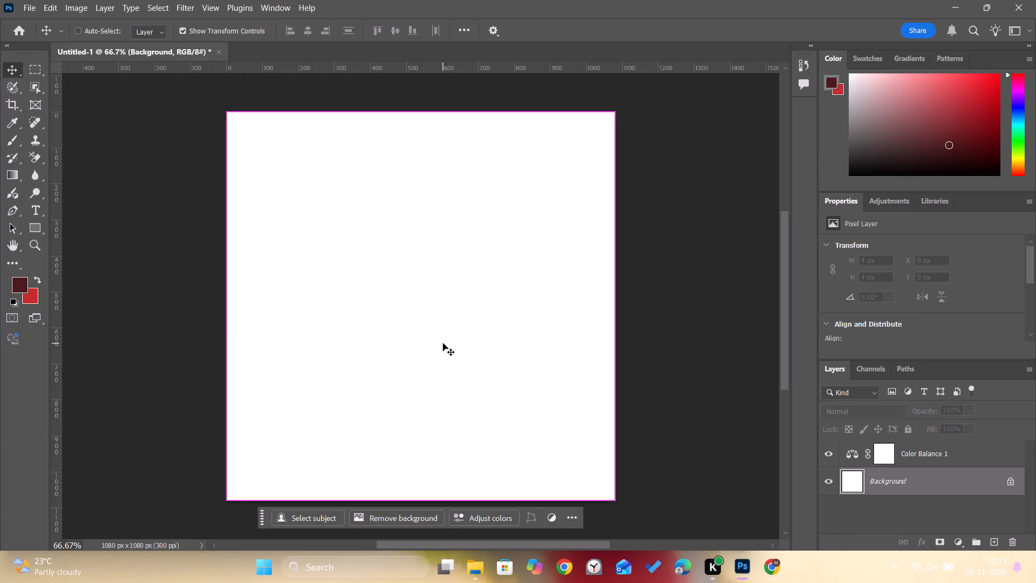
key("ctrl+v")
Align the pasted pattern with the canvas's top-left corner and scale it to about 146% so it fills the canvas.
left_click_drag(439, 332, 381, 281)
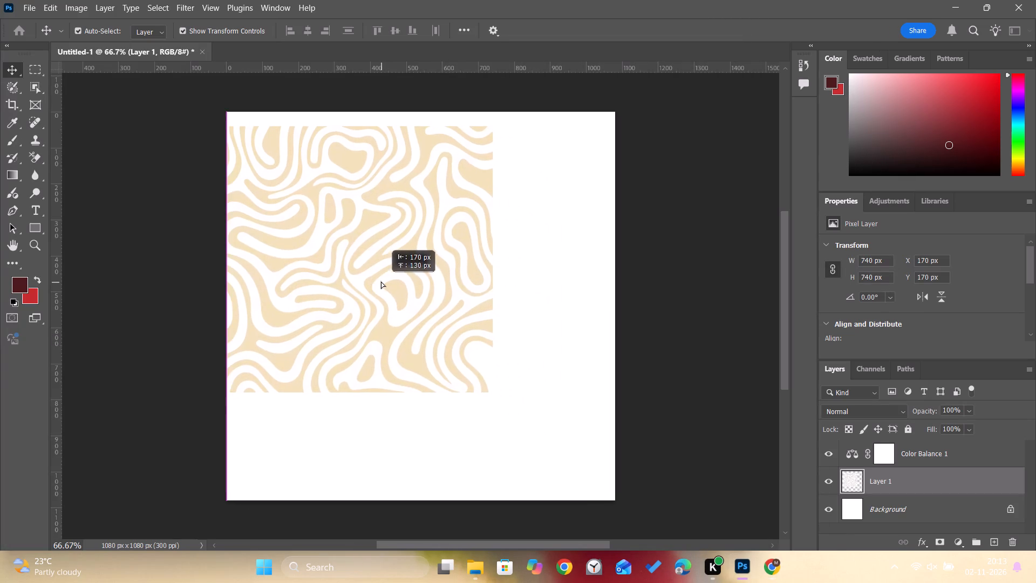
left_click_drag(381, 281, 380, 272)
left_click_drag(495, 377, 612, 490)
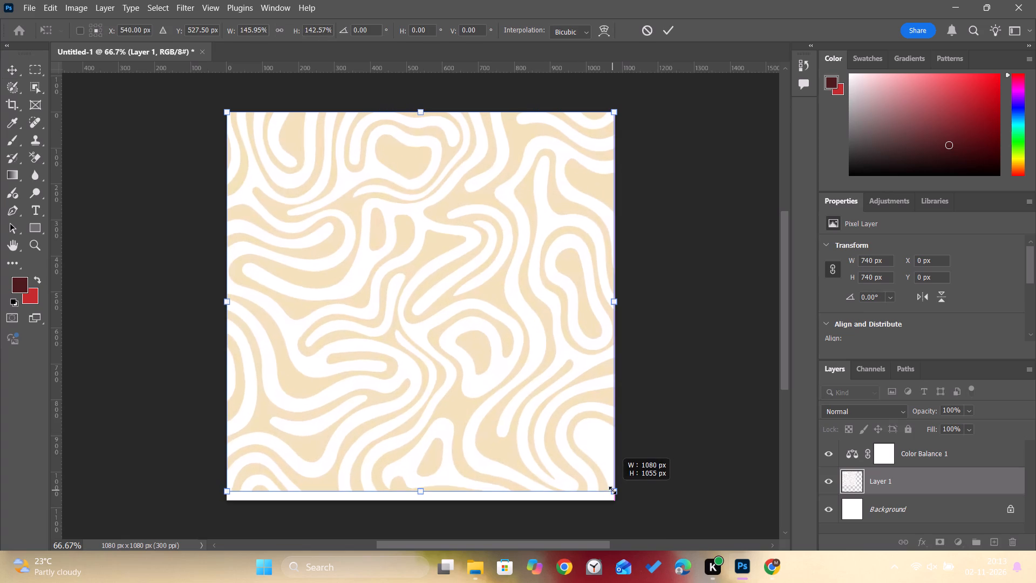
left_click_drag(612, 490, 618, 499)
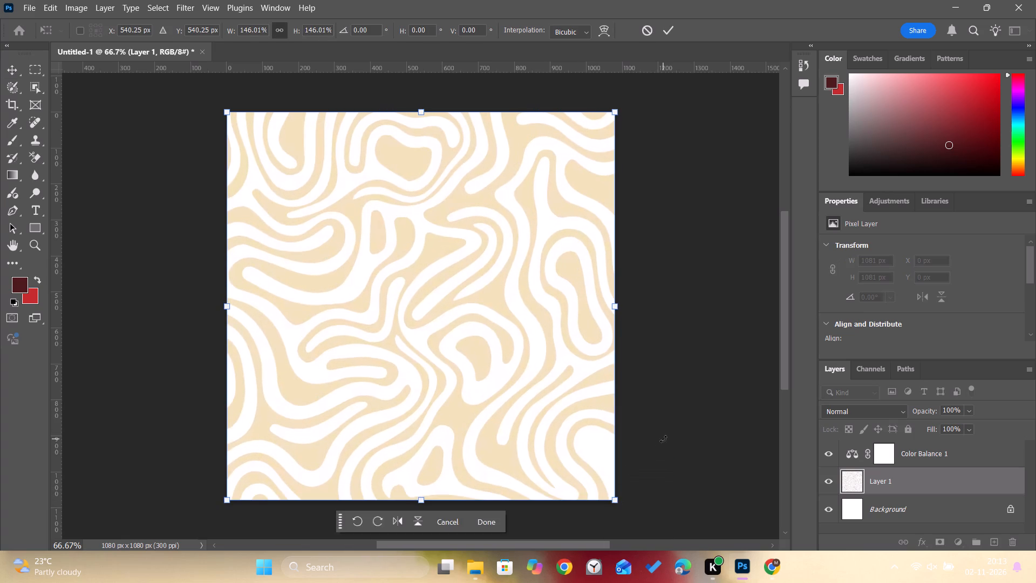
left_click(663, 439)
left_click(494, 523)
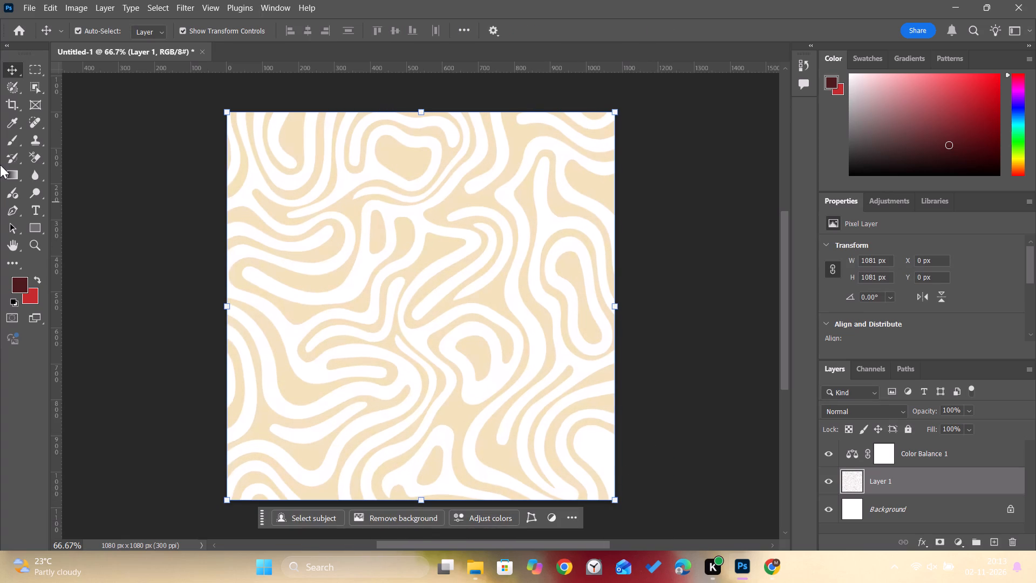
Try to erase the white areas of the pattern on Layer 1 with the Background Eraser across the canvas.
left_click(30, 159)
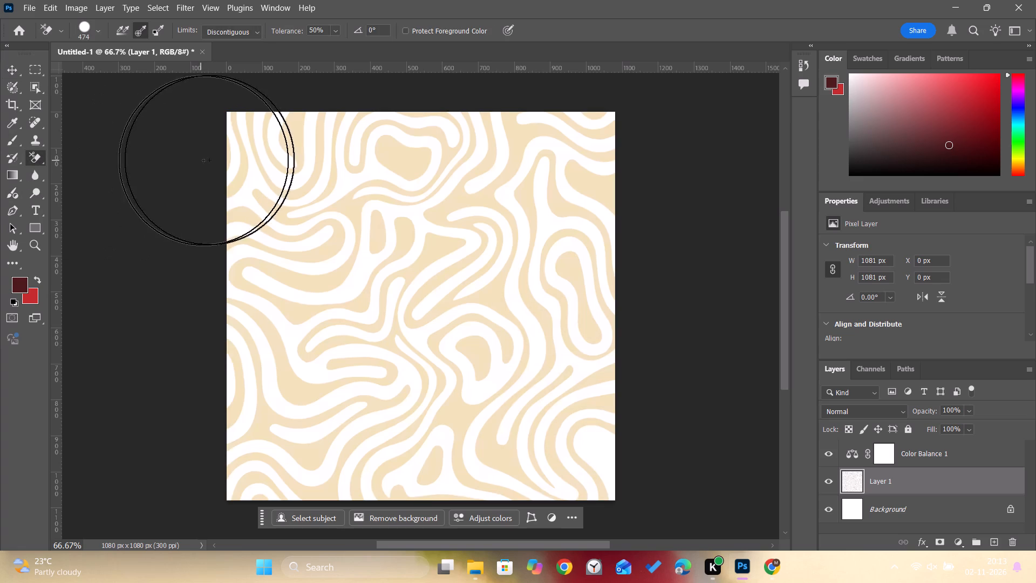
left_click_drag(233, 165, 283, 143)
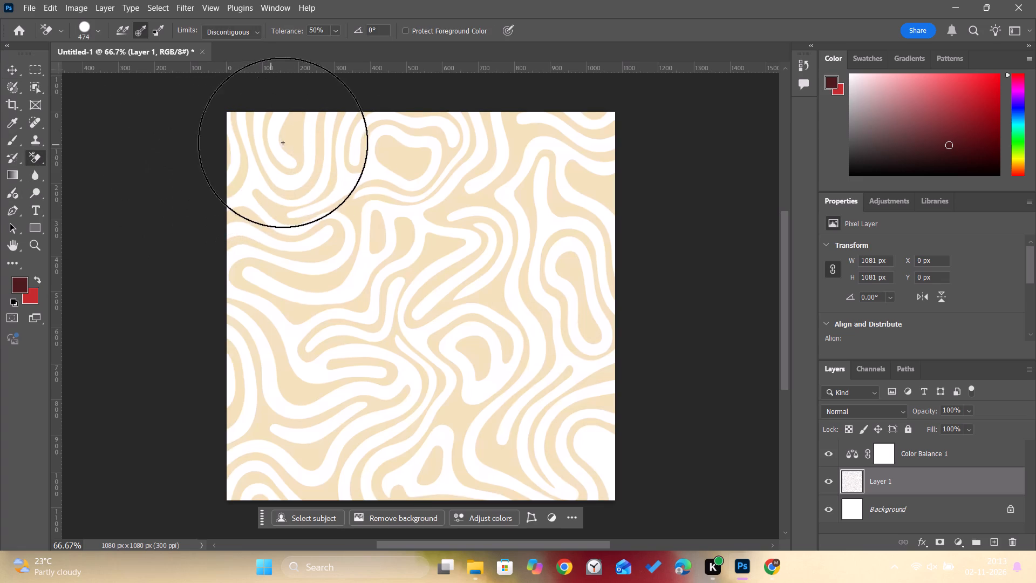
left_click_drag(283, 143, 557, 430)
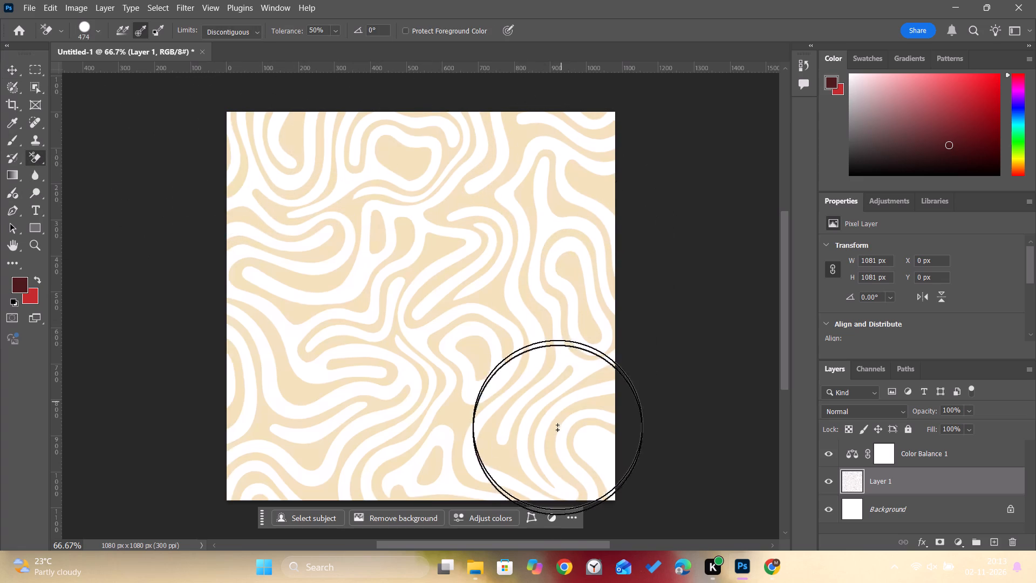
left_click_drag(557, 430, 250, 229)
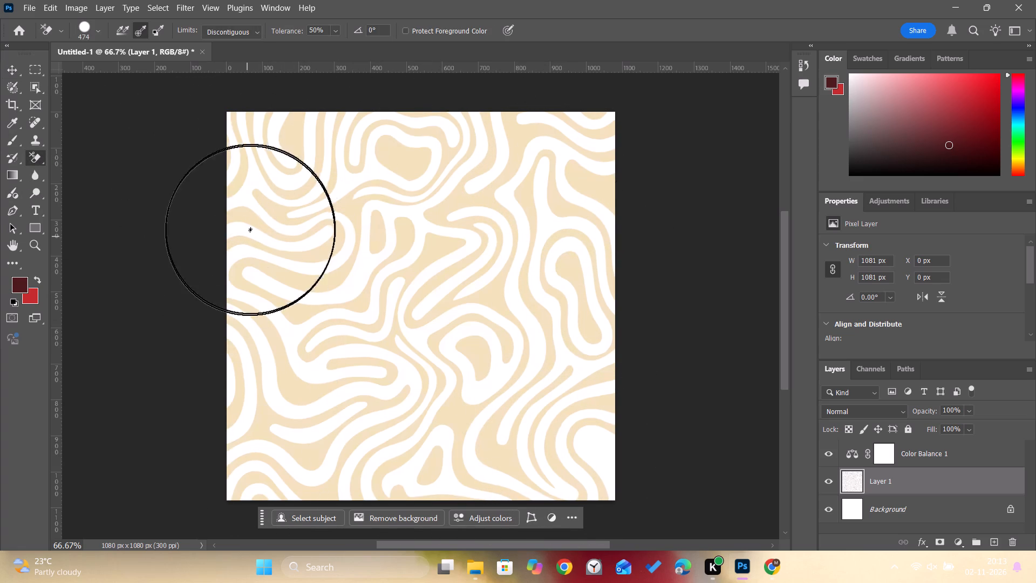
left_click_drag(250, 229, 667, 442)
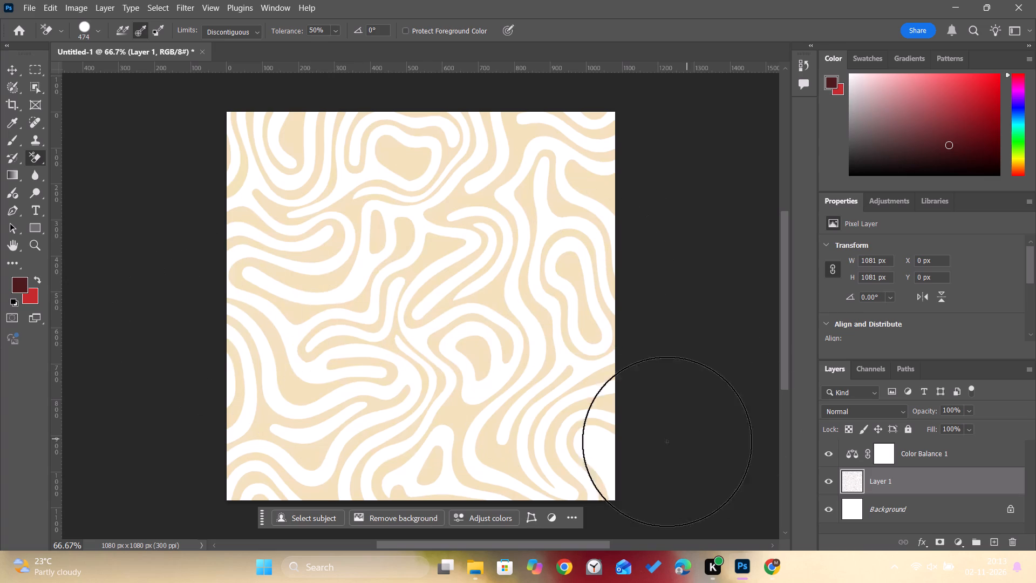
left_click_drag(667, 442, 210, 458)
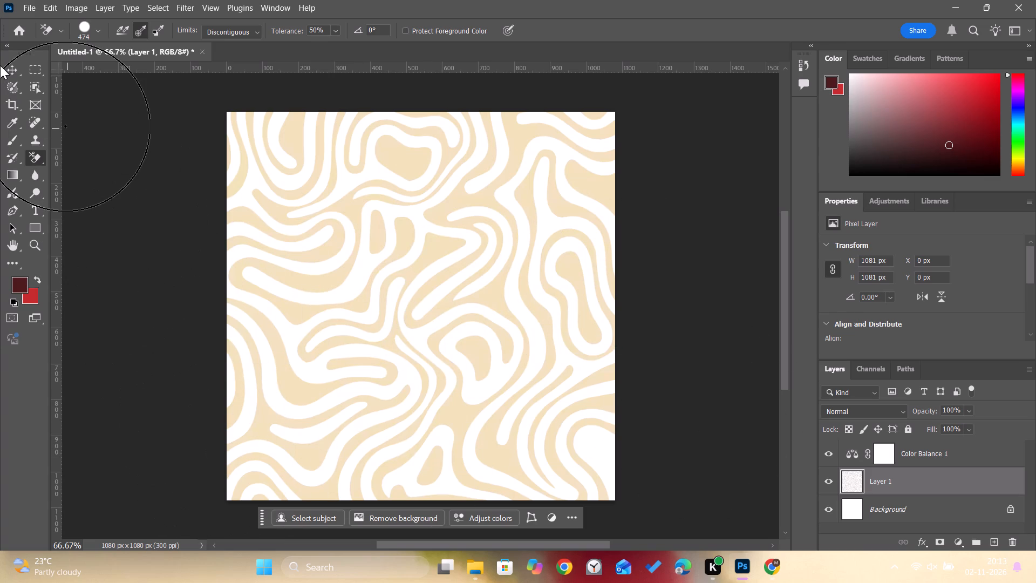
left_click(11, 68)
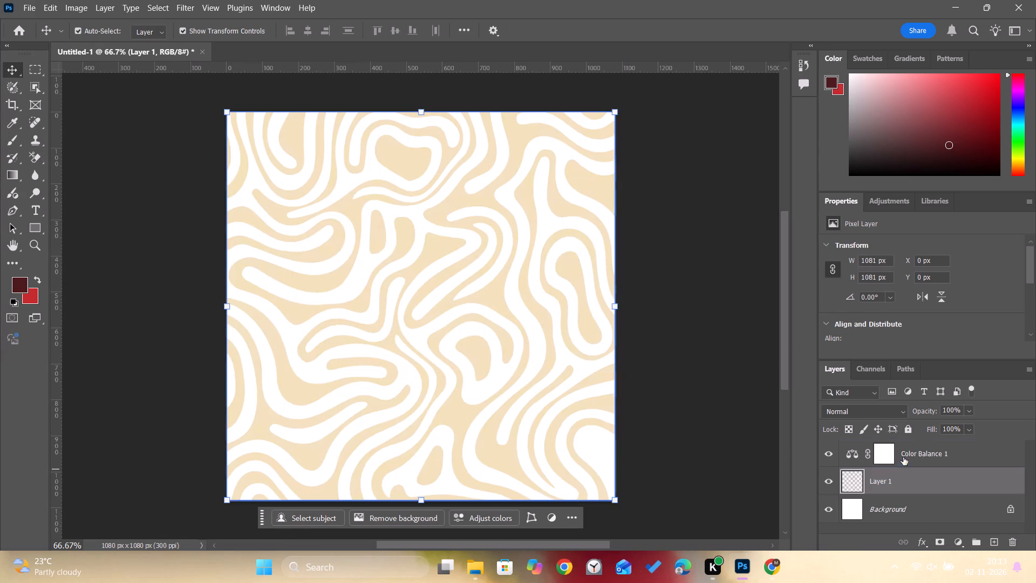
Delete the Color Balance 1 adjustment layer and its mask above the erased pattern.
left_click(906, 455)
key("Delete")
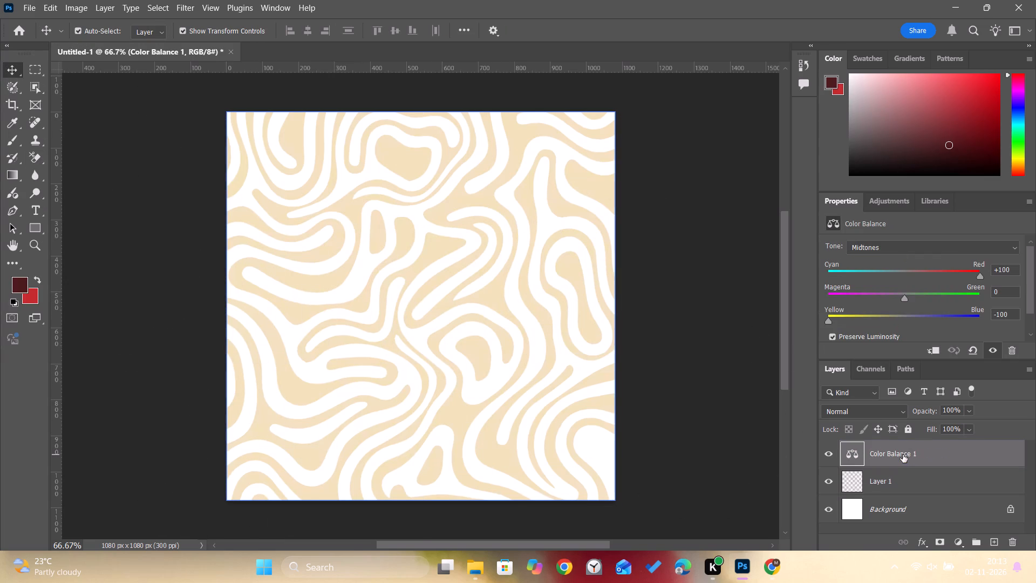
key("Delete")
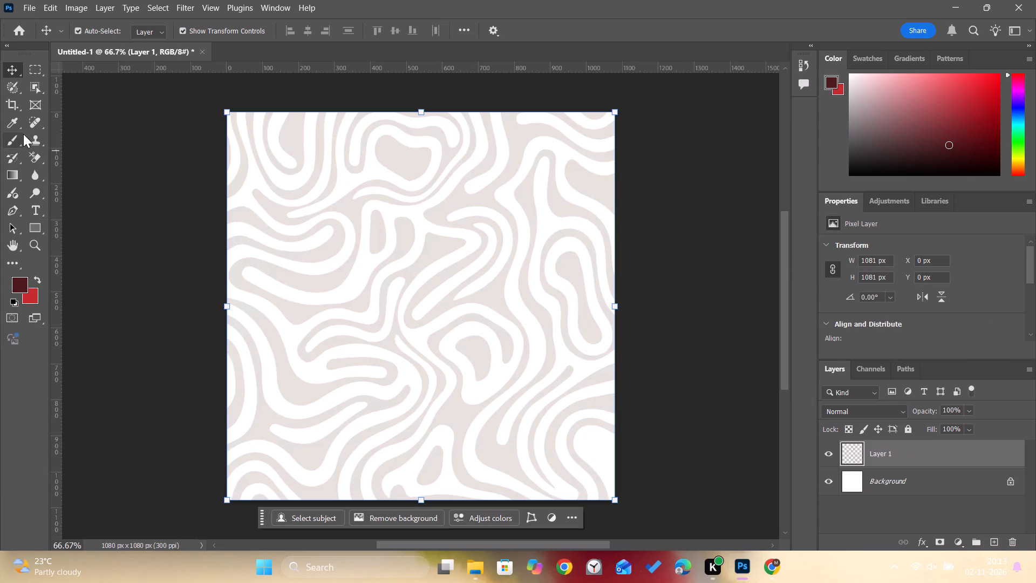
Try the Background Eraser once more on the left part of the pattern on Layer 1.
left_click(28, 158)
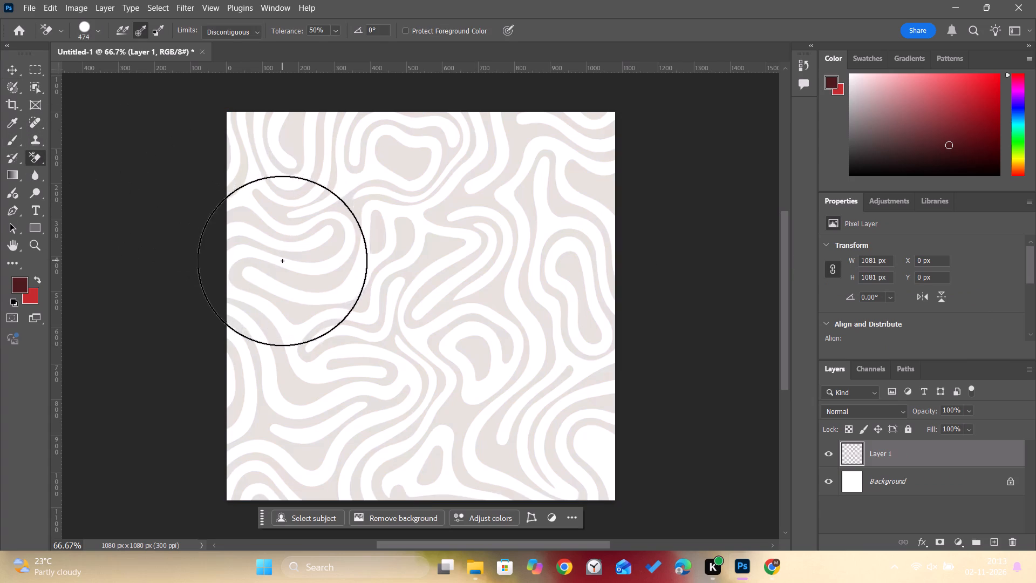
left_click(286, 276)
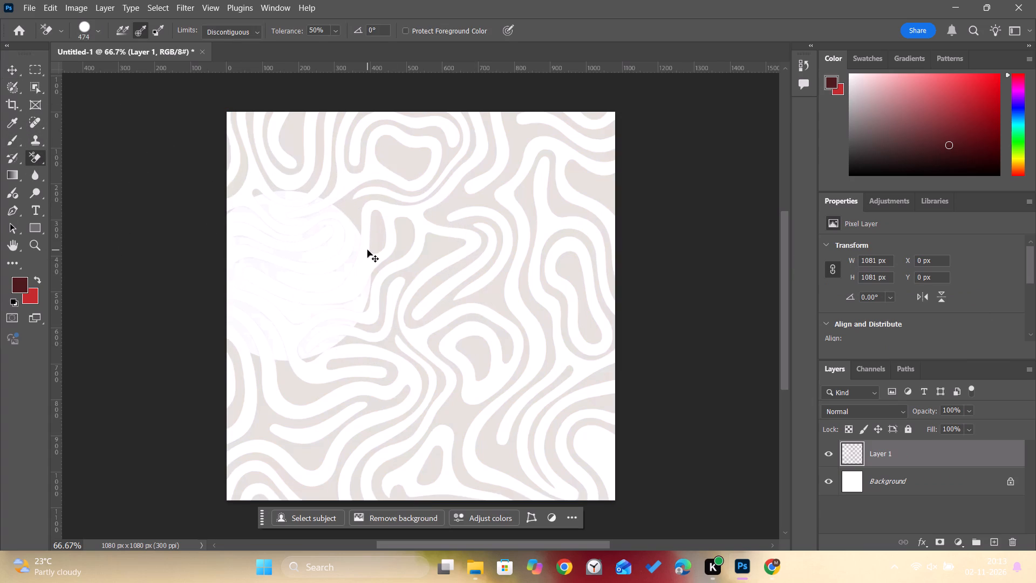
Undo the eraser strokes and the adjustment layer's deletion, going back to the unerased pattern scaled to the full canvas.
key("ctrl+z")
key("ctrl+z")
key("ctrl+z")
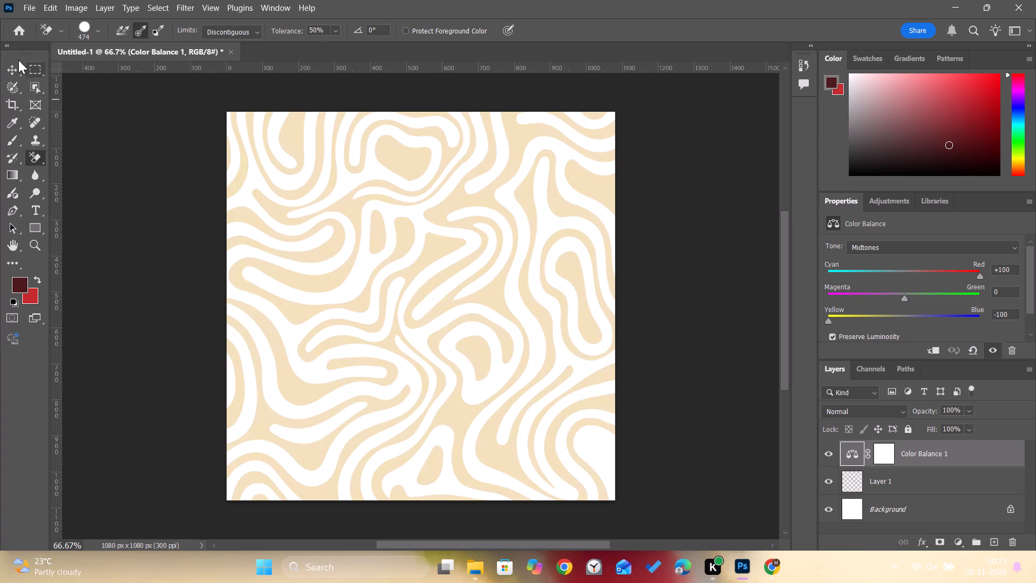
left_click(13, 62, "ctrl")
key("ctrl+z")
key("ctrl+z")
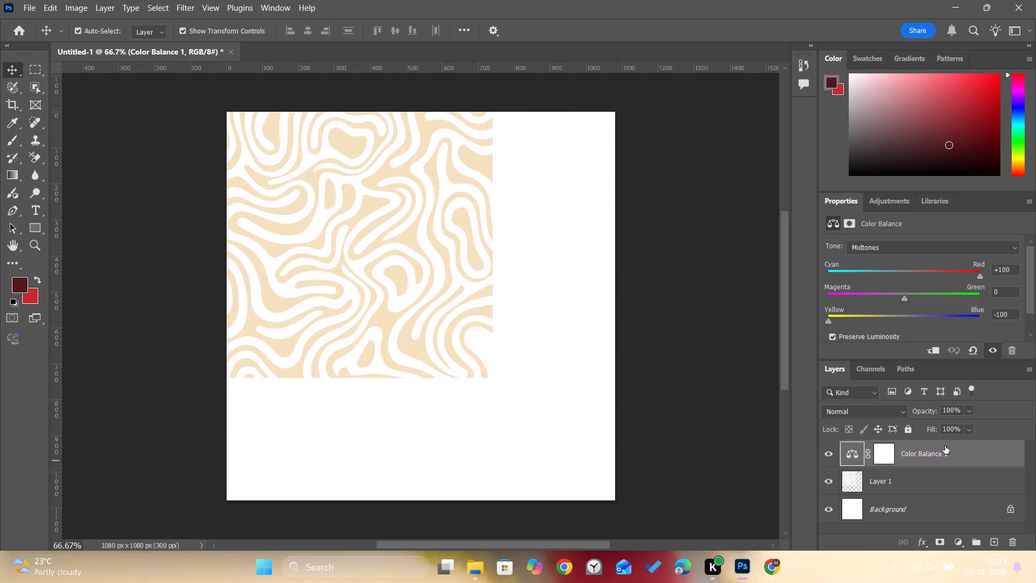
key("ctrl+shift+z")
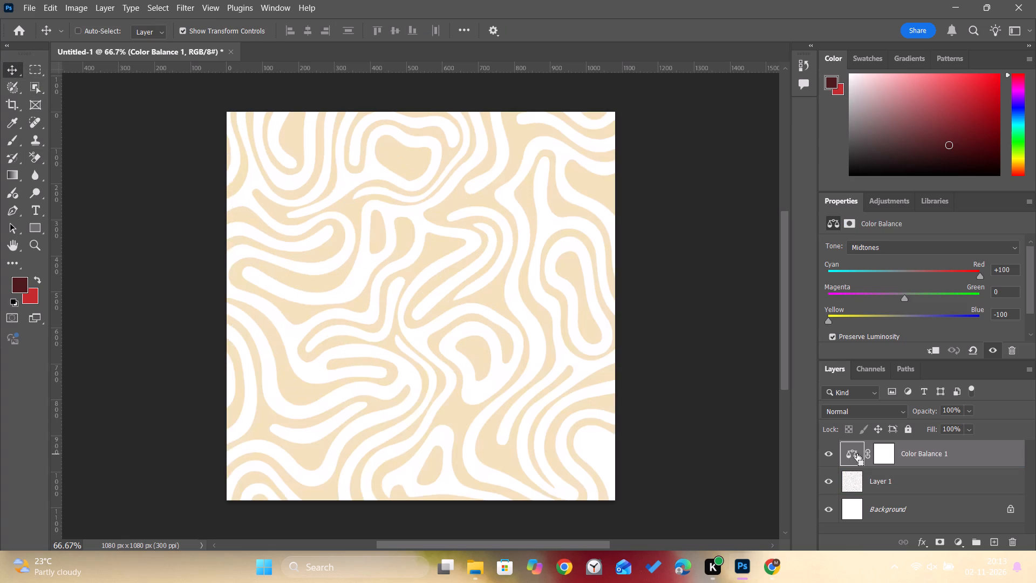
Delete the Color Balance 1 adjustment layer above the full-canvas pattern and deselect all layers.
left_click(857, 454)
key("Delete")
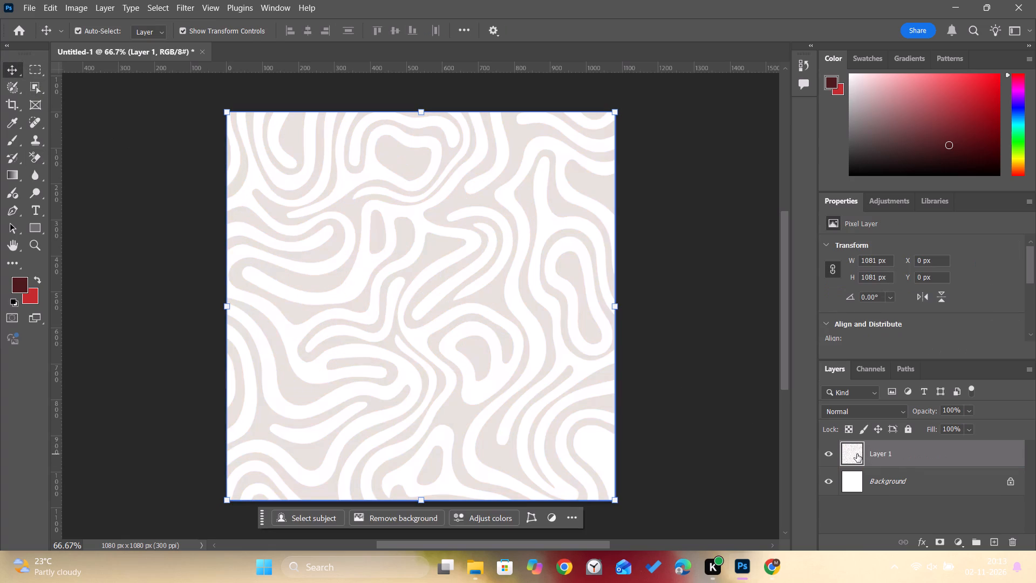
left_click(714, 406)
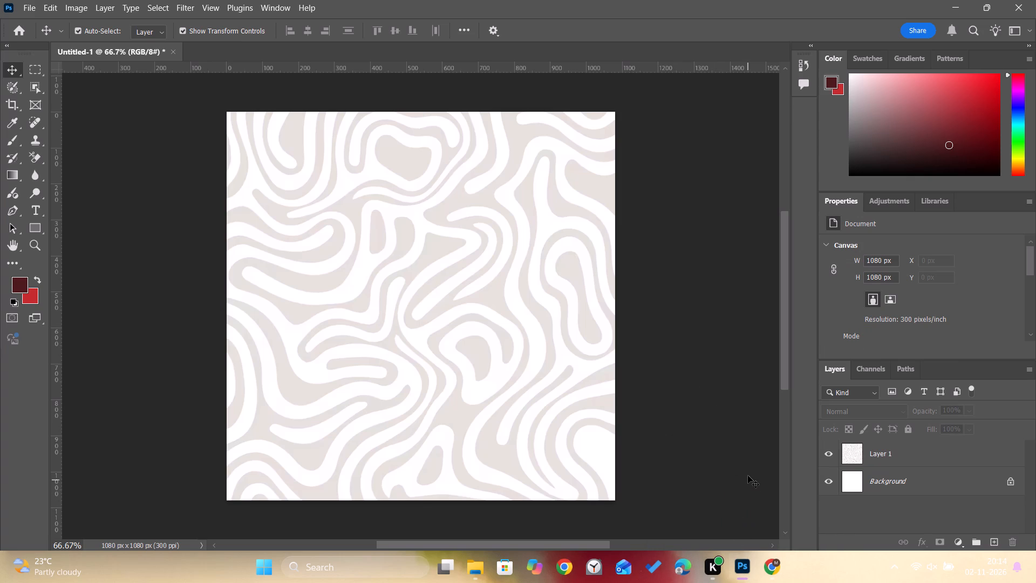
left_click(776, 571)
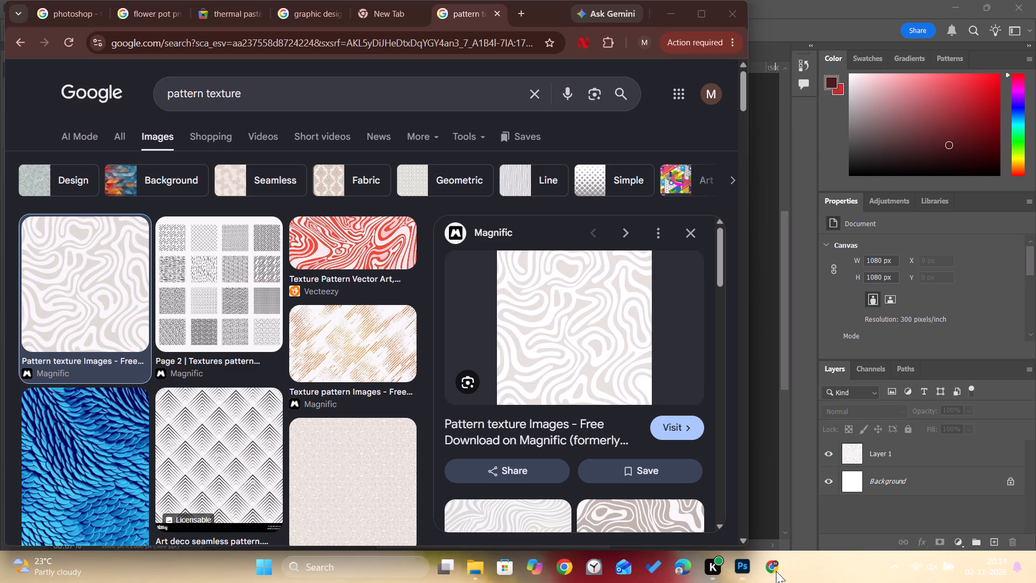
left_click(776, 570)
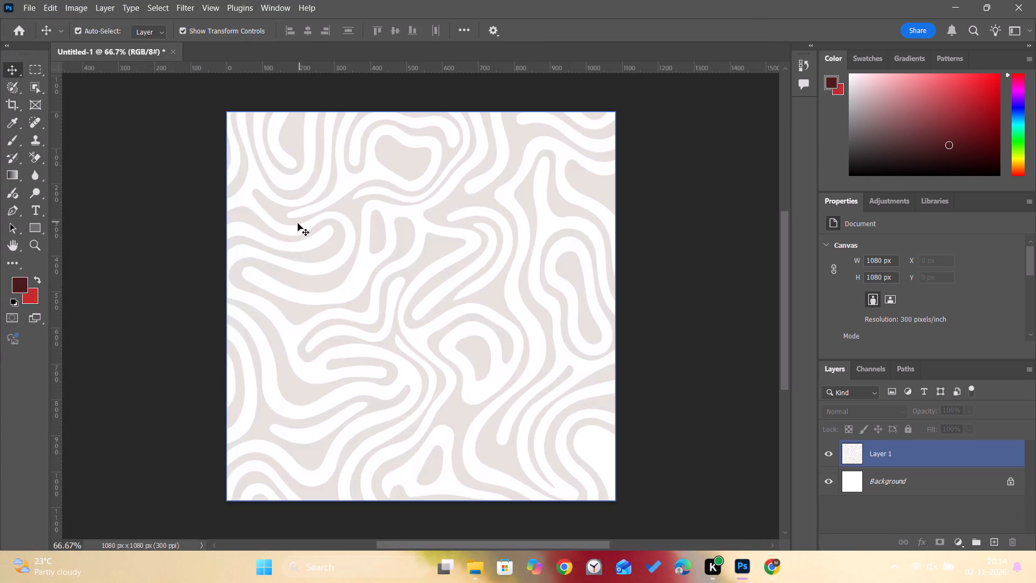
Add a Color Balance adjustment above Layer 1 with midtones at Cyan-Red +100, Magenta-Green -100 and Yellow-Blue shifted strongly towards blue.
left_click(876, 459)
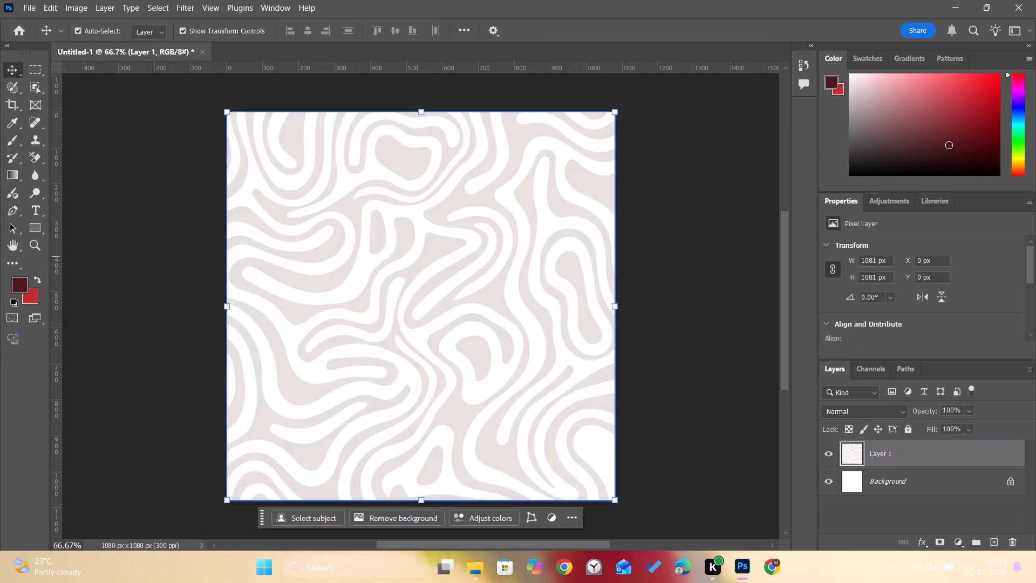
left_click(885, 200)
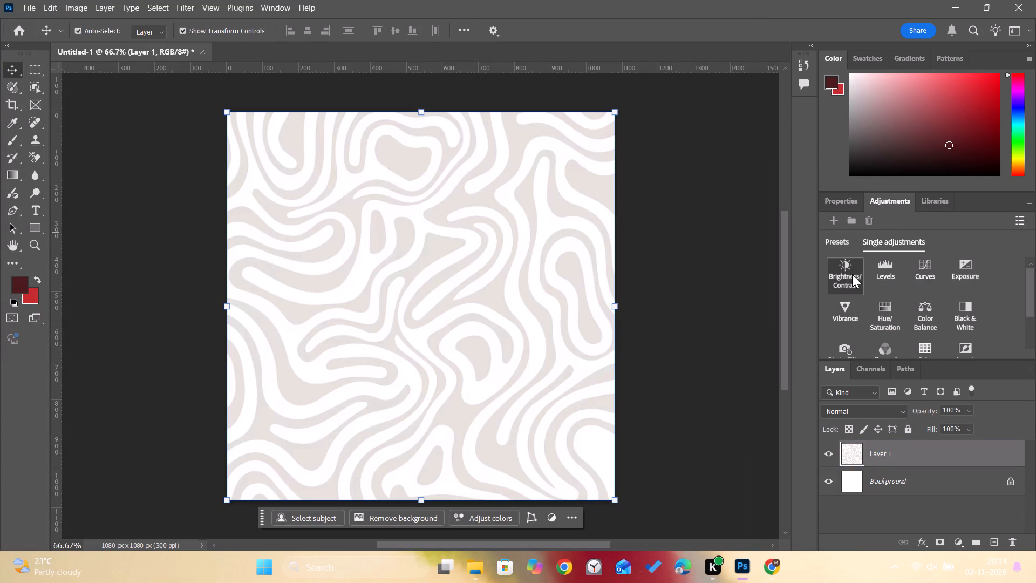
left_click(930, 314)
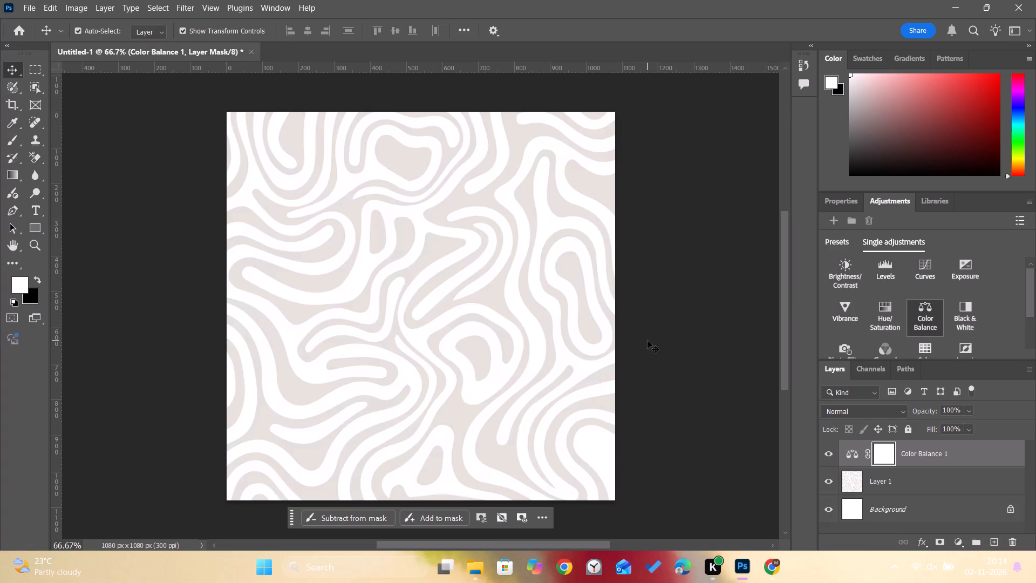
left_click_drag(897, 297, 891, 296)
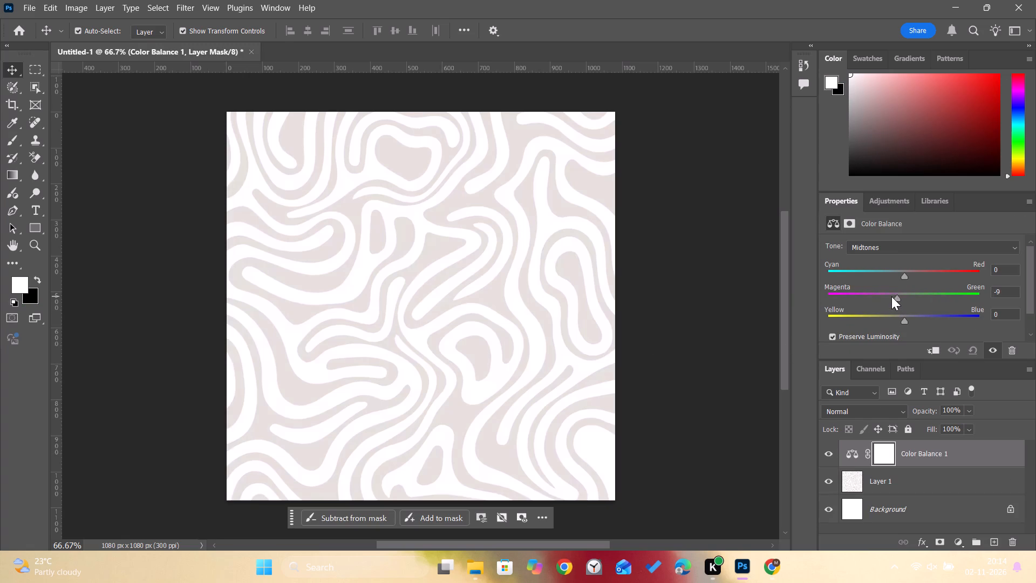
left_click_drag(891, 296, 719, 296)
left_click_drag(901, 276, 1017, 282)
left_click_drag(906, 321, 837, 330)
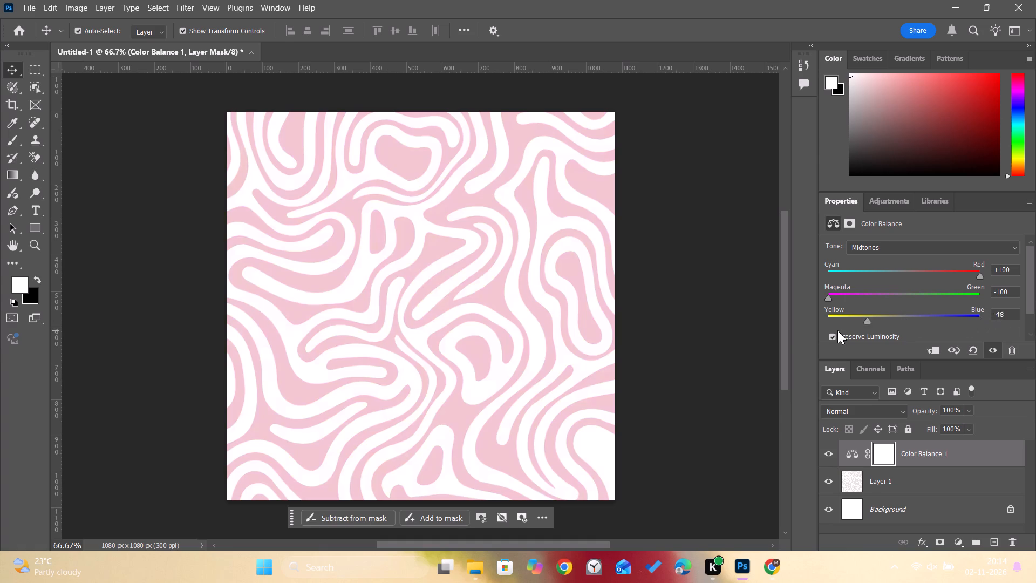
left_click_drag(837, 330, 928, 333)
left_click_drag(928, 333, 970, 331)
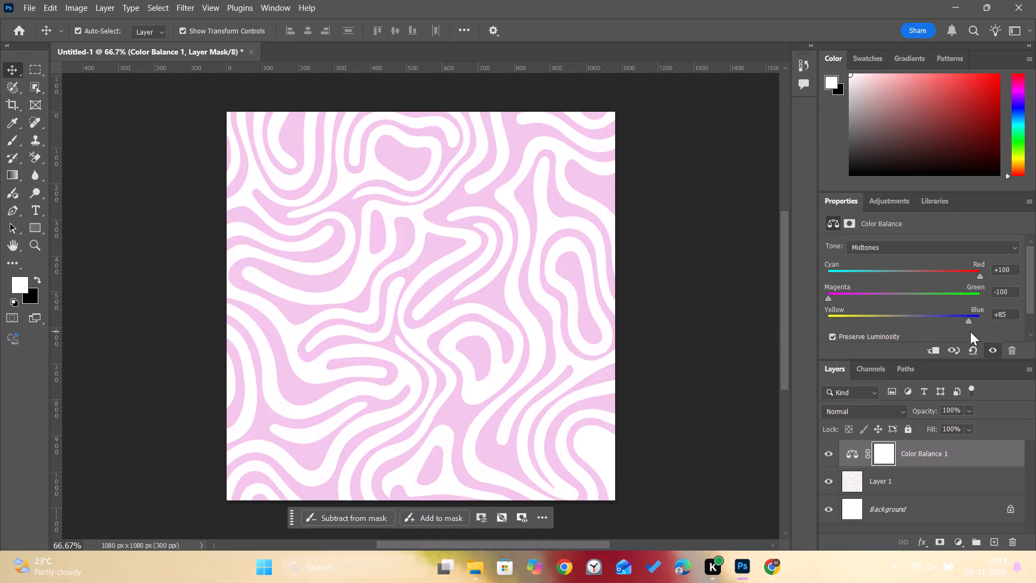
left_click_drag(970, 331, 977, 335)
left_click(734, 277)
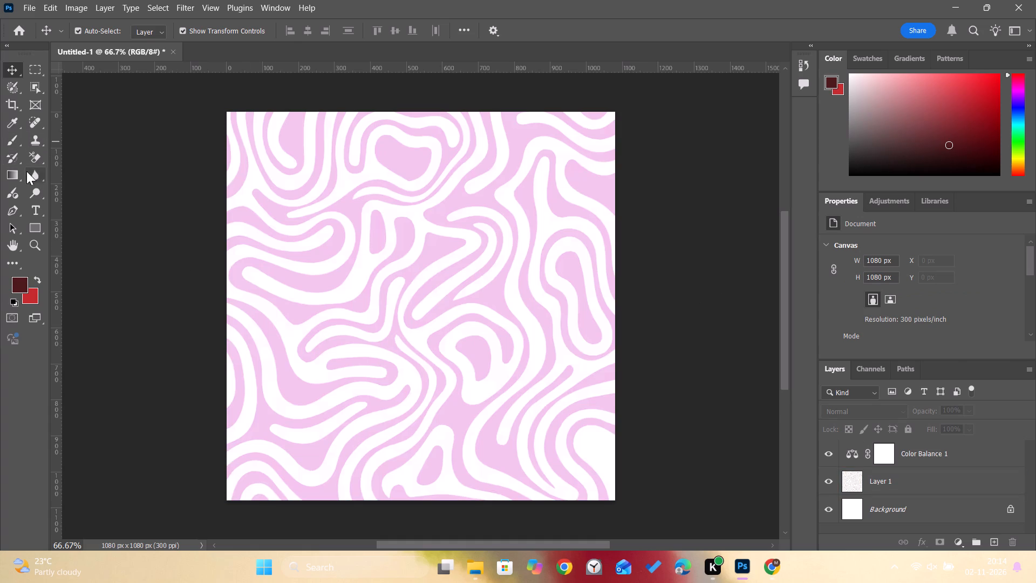
Add the text "perfume" in 18 pt Montserrat Thin on the upper-left part of the wavy pattern.
left_click(35, 207)
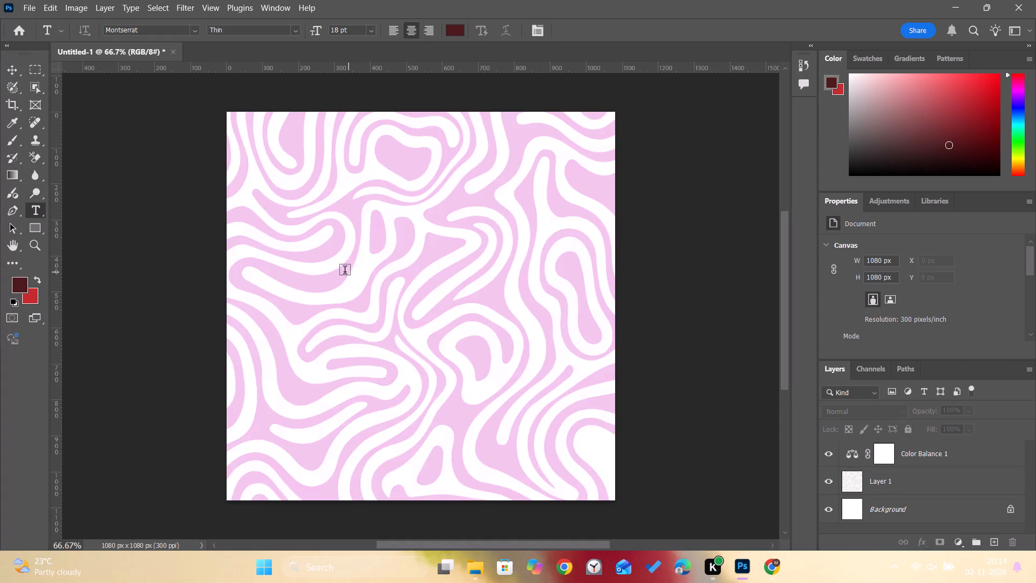
left_click(331, 257)
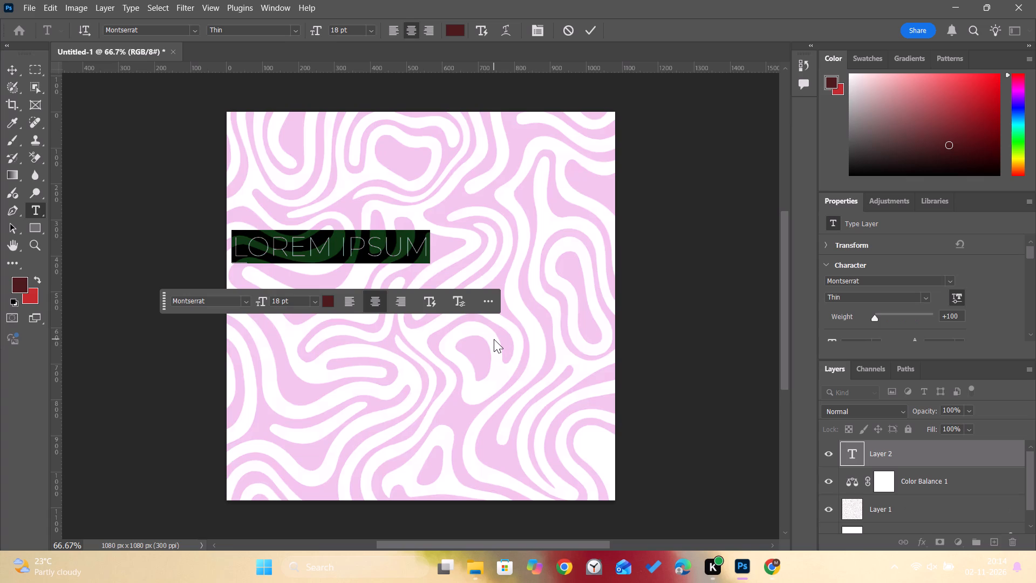
type("prt")
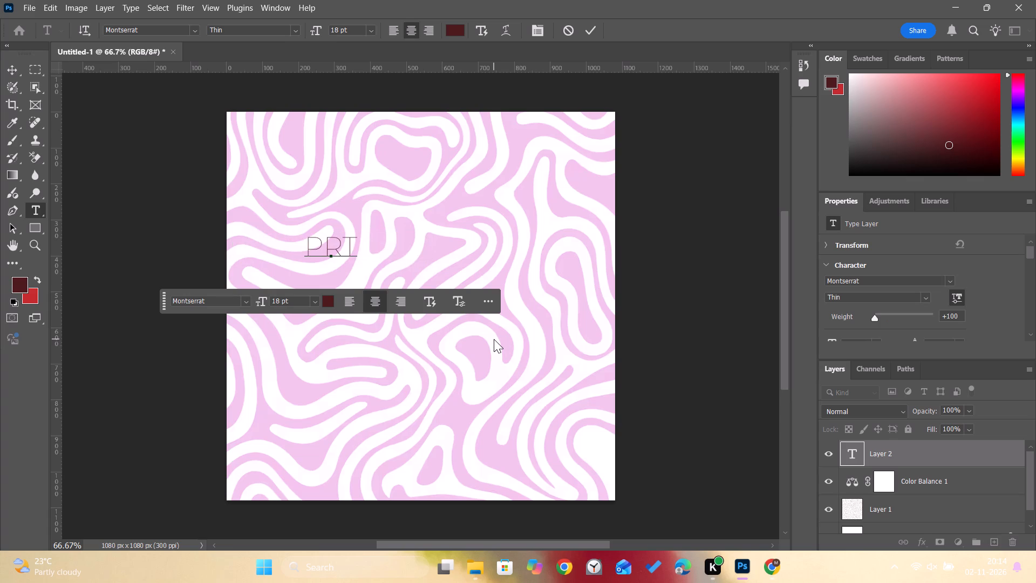
type("fume")
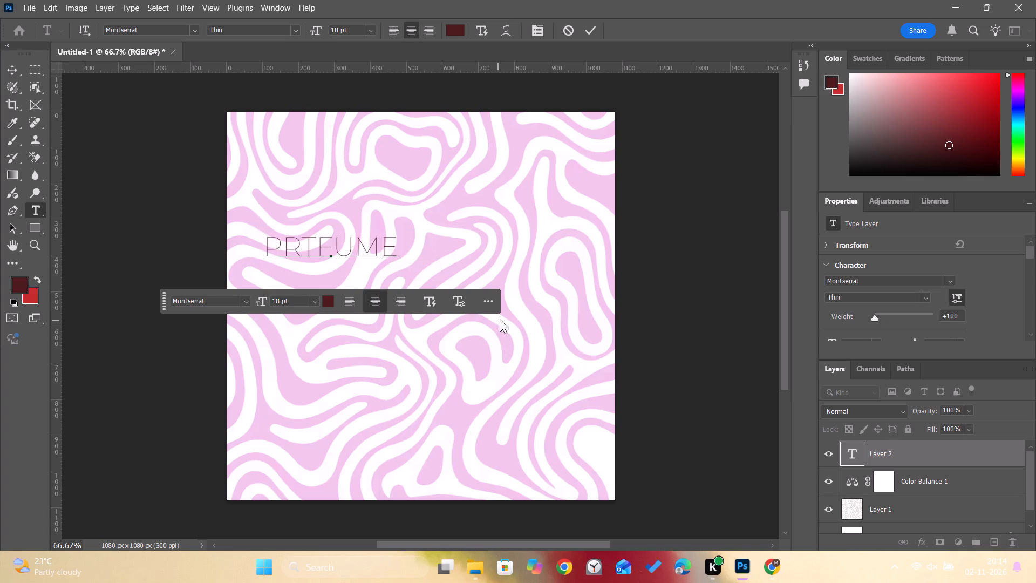
key("Left")
key("Left")
key("Left")
key("Left")
key("BackSpace")
key("BackSpace")
type("er")
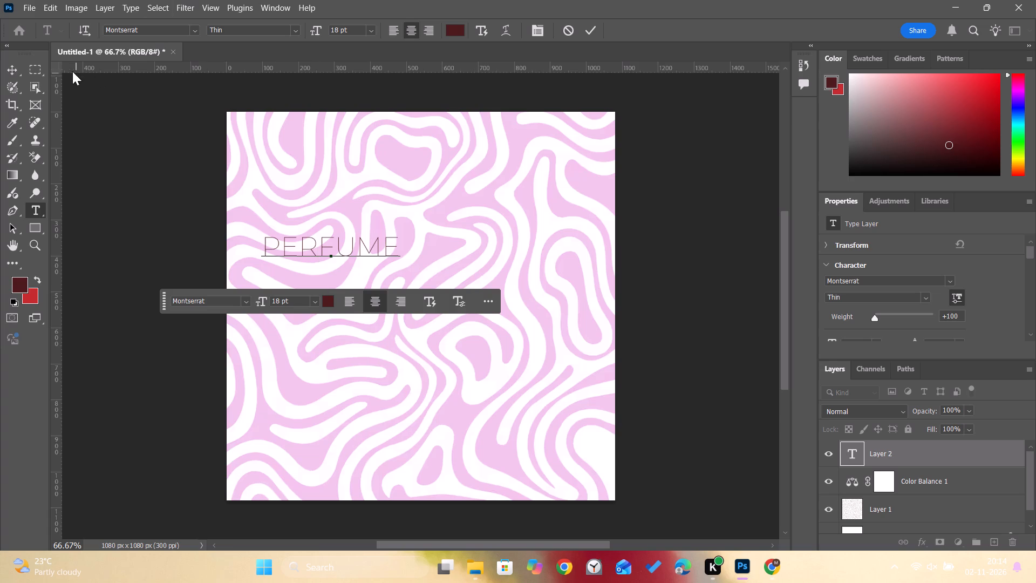
Move the PERFUME text down and to the right, close to the middle of the canvas.
left_click(10, 67)
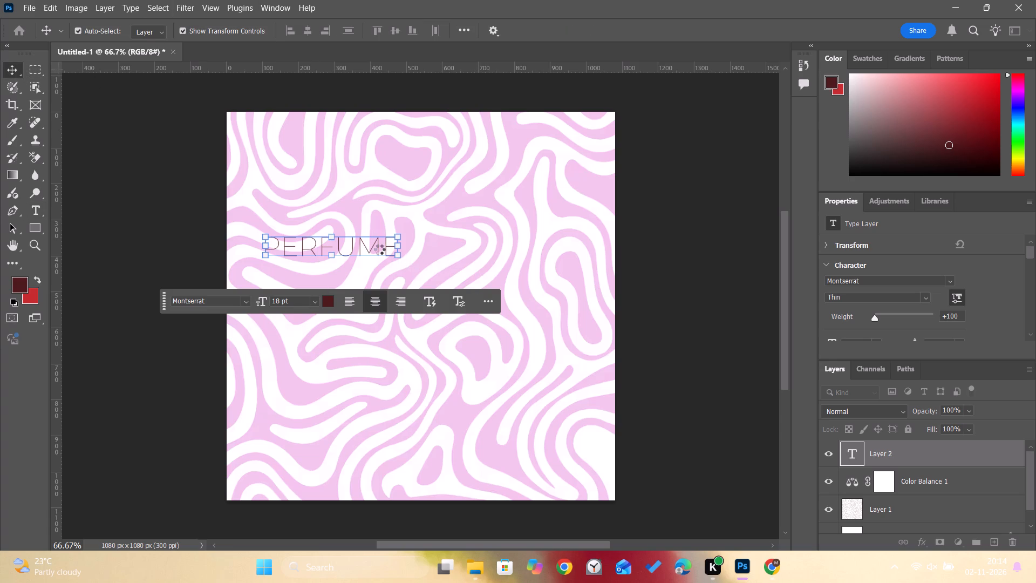
left_click_drag(377, 248, 414, 276)
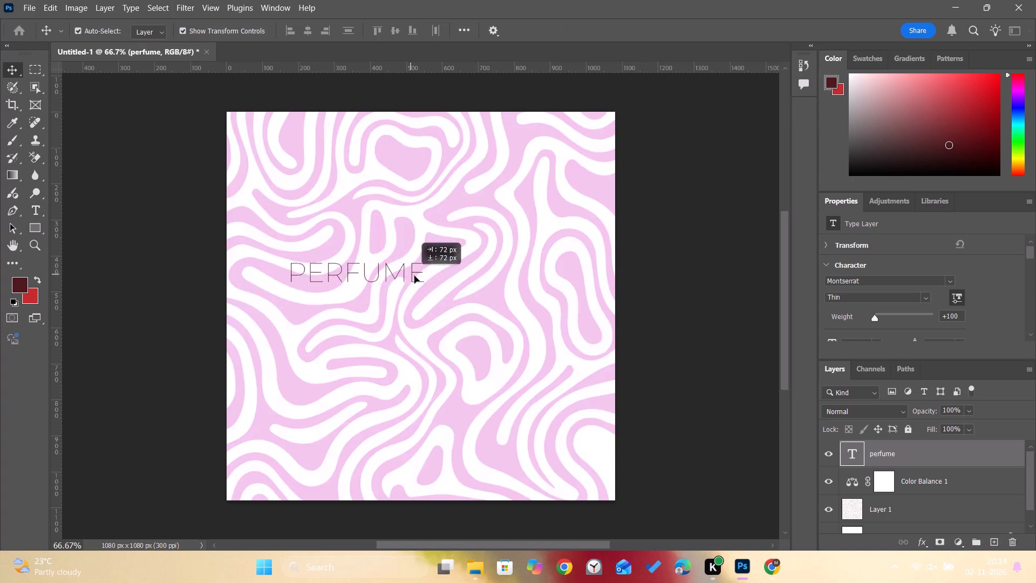
left_click_drag(414, 276, 484, 313)
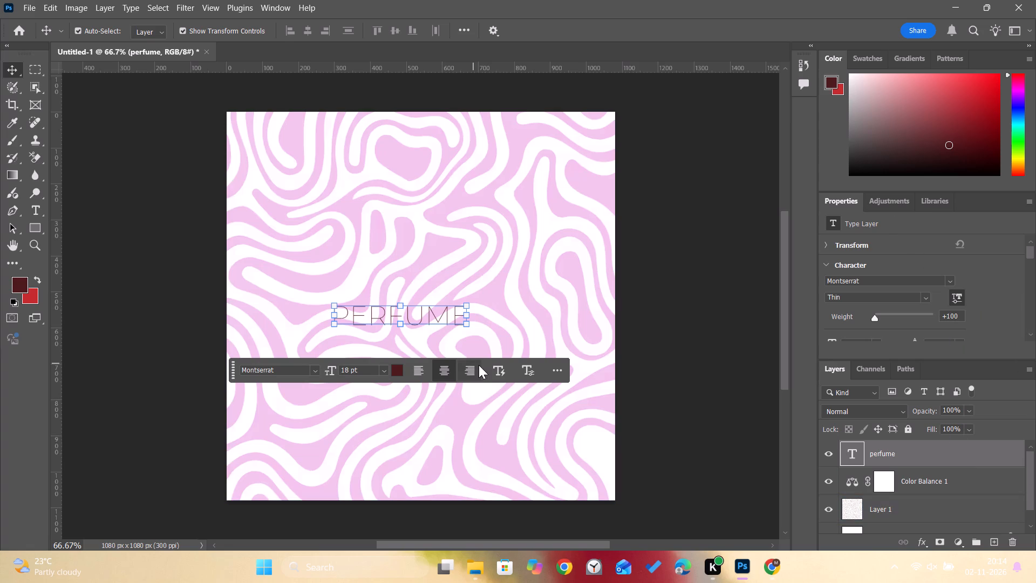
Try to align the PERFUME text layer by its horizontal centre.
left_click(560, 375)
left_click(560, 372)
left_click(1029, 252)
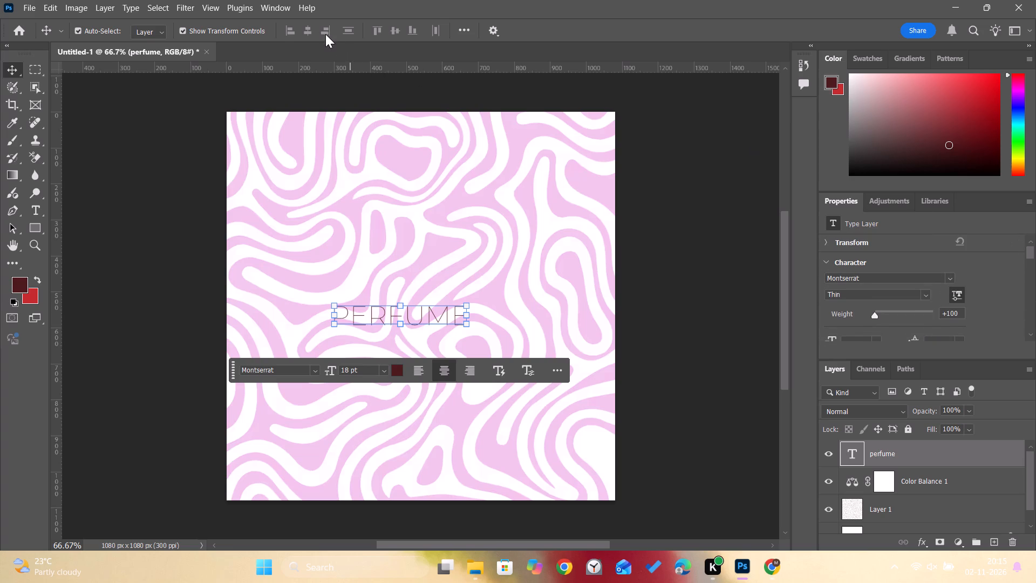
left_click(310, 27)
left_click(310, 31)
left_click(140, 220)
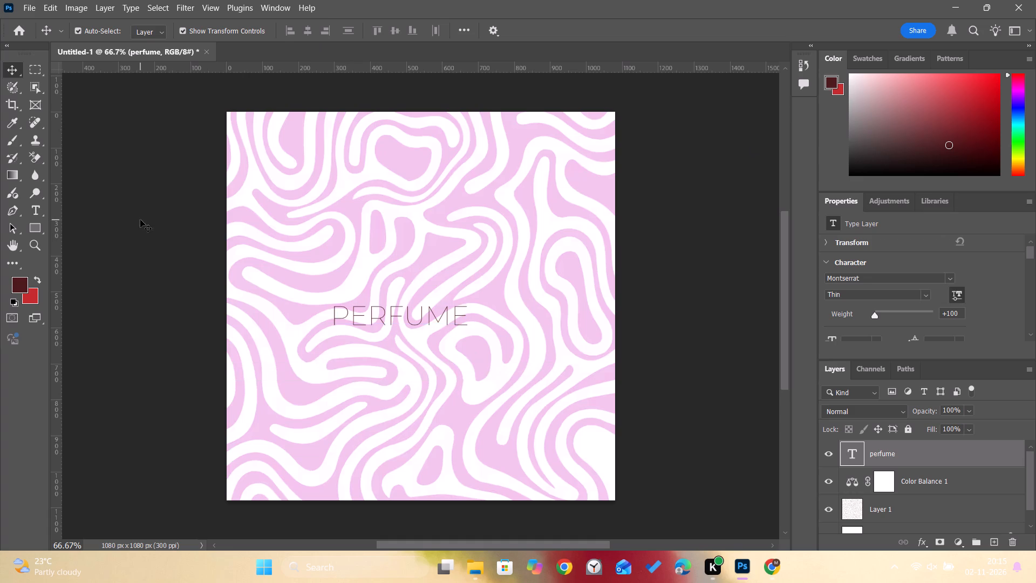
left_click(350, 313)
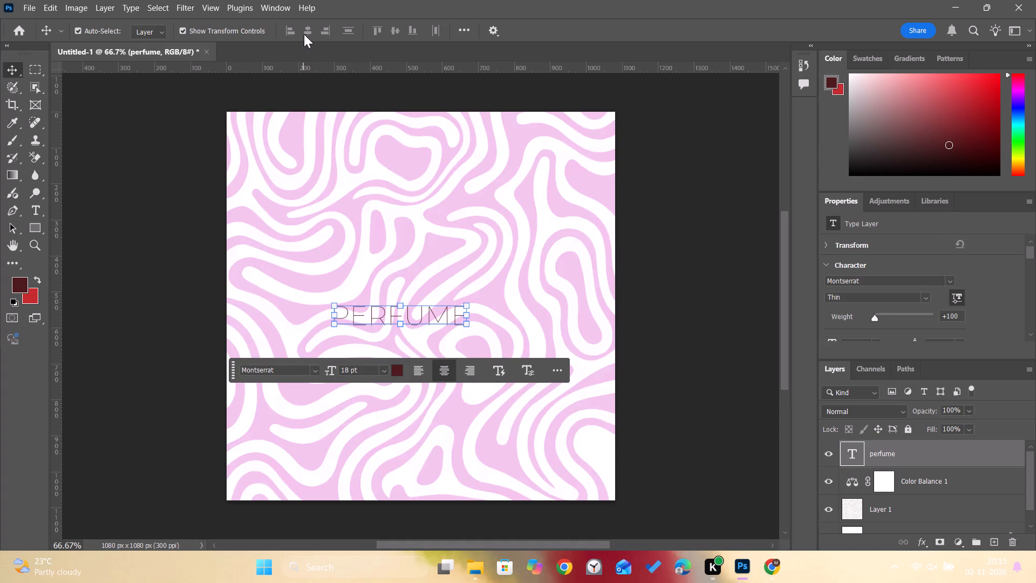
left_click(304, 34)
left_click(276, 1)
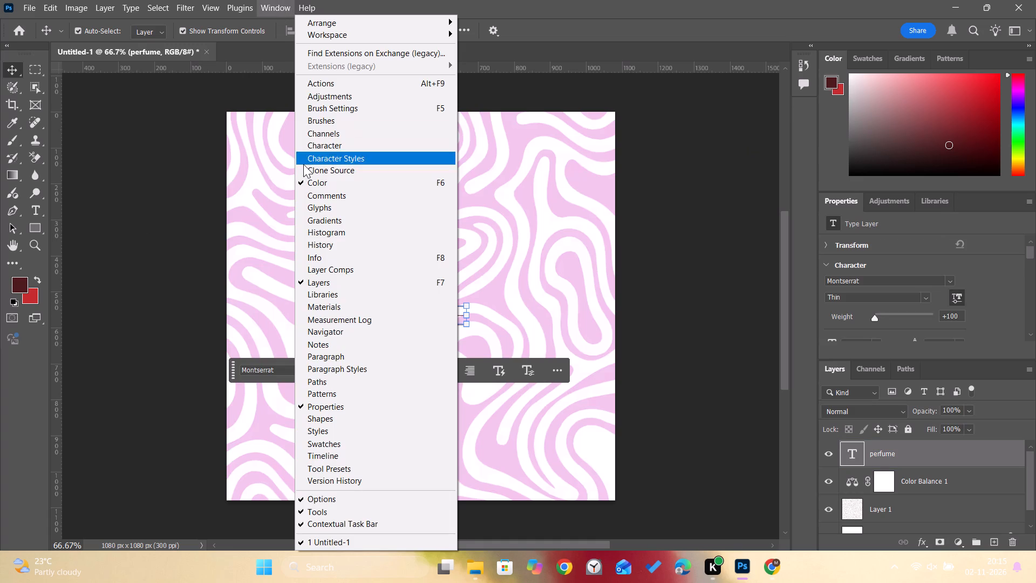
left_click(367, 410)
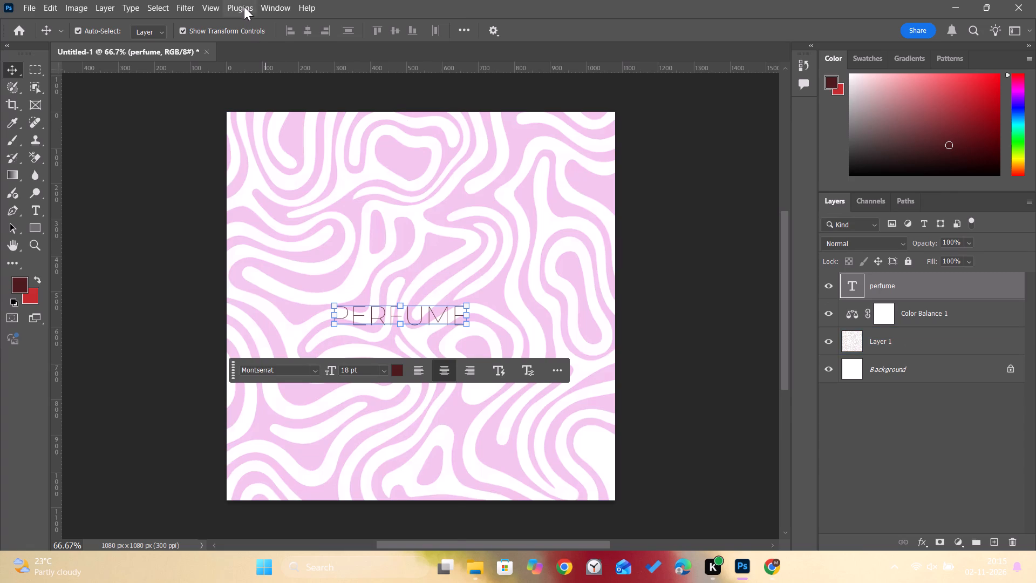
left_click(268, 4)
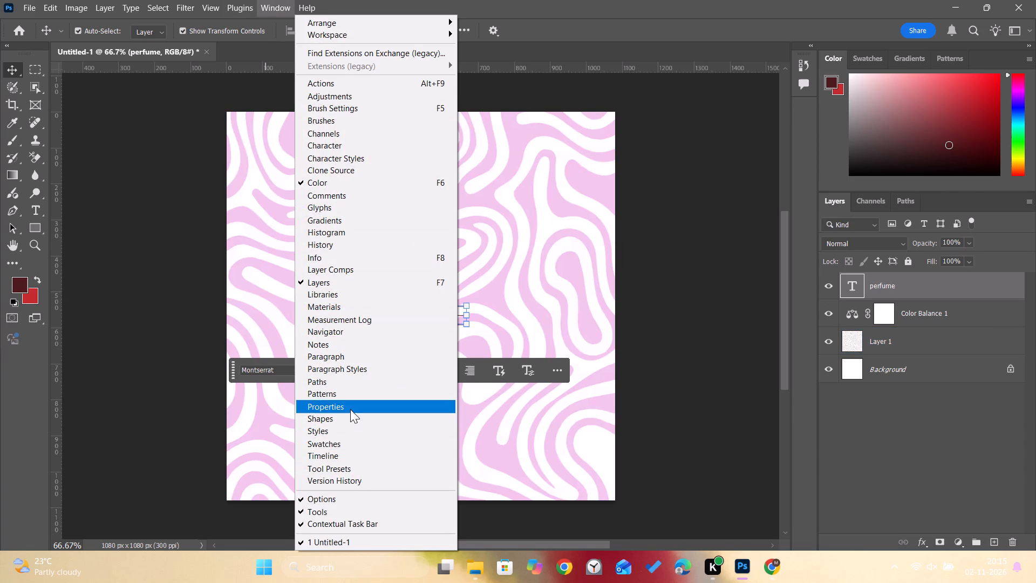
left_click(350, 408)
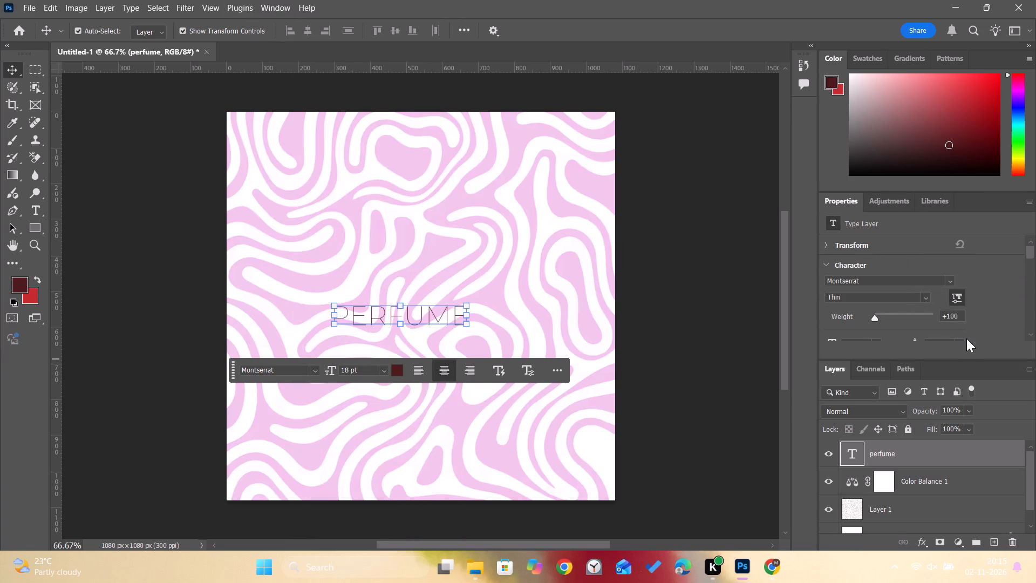
Examine the PERFUME text layer's properties, from transform and character settings through East Asian and Middle Eastern features to quick actions.
left_click_drag(959, 361, 955, 459)
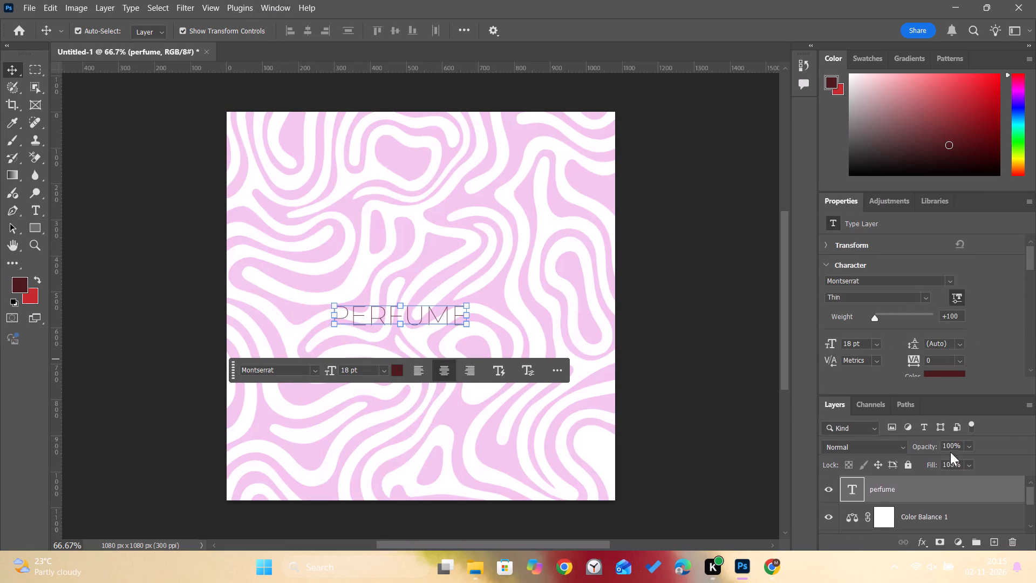
middle_click_drag(984, 315, 978, 283)
left_click(825, 242)
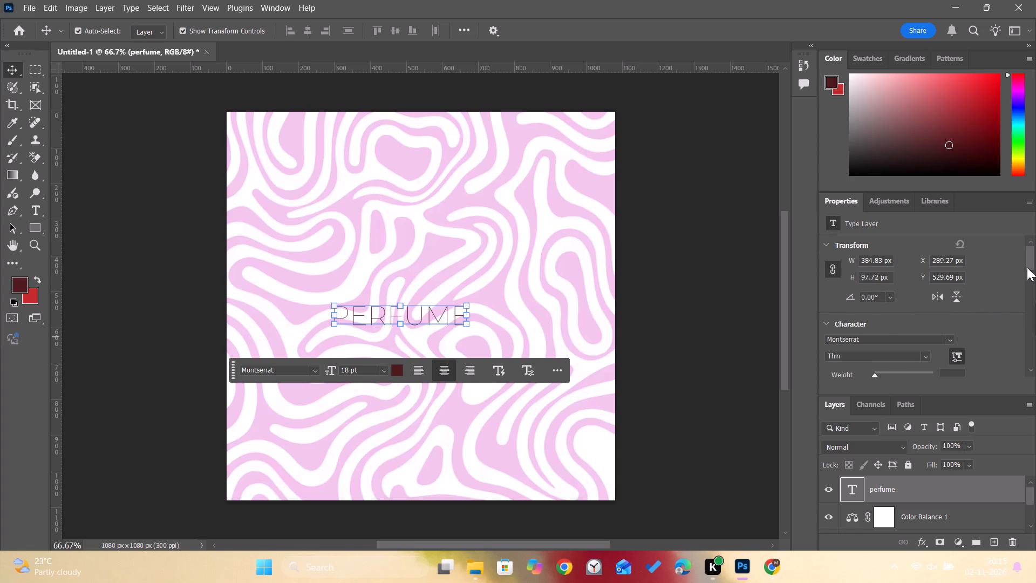
left_click_drag(1029, 264, 1030, 281)
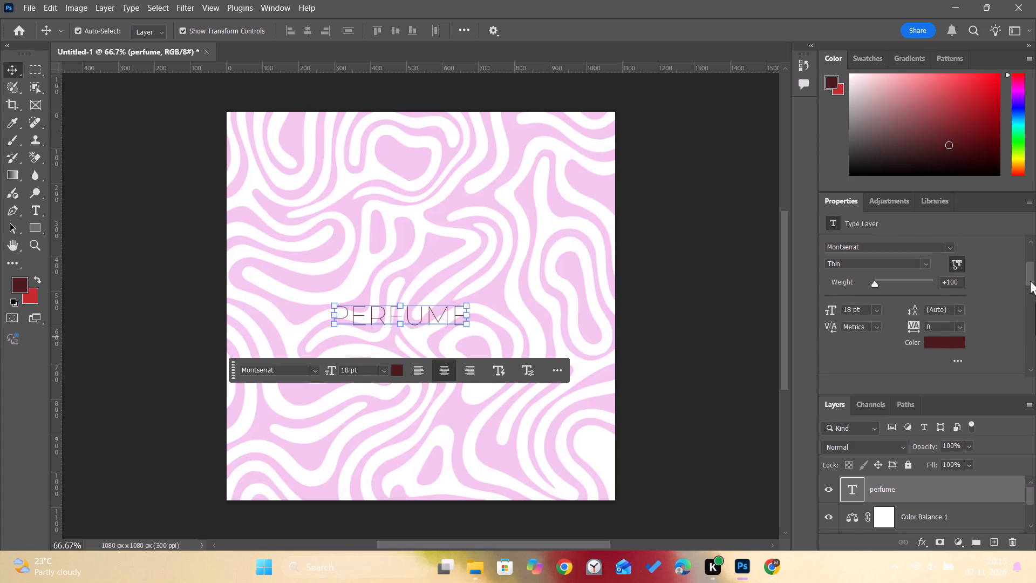
left_click_drag(1030, 281, 1030, 310)
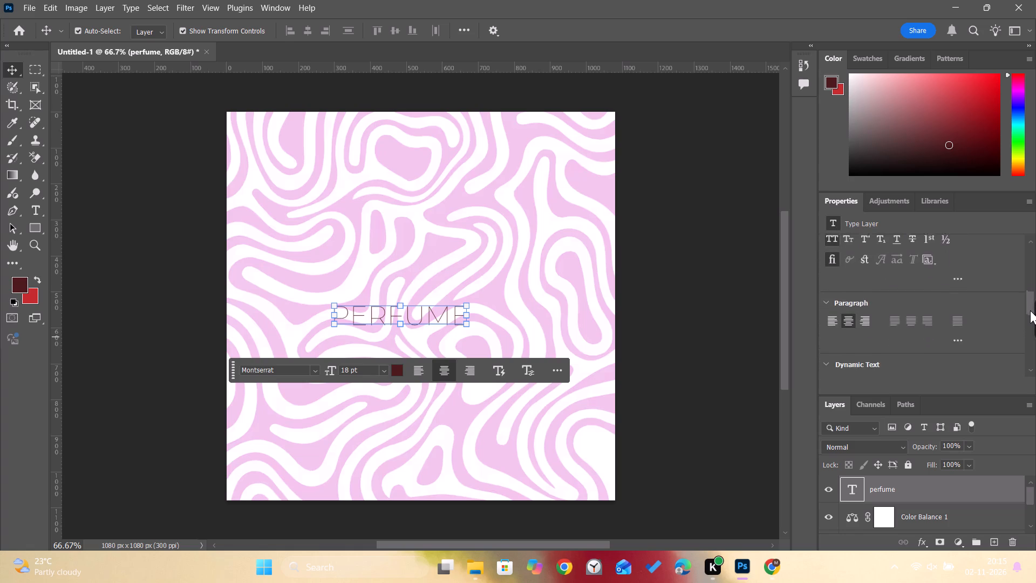
left_click_drag(1030, 310, 1031, 336)
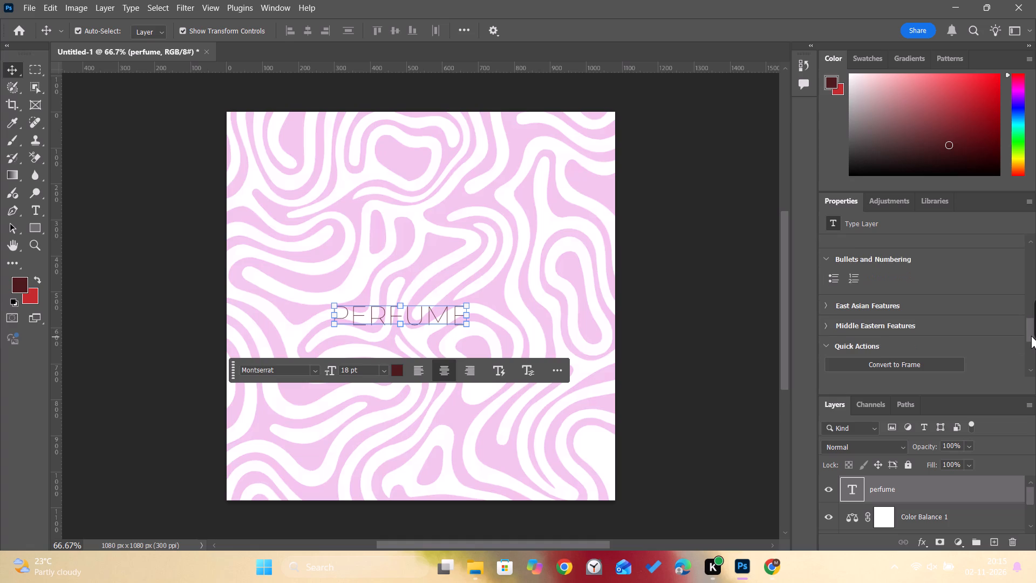
left_click_drag(1031, 336, 1031, 340)
left_click(823, 283)
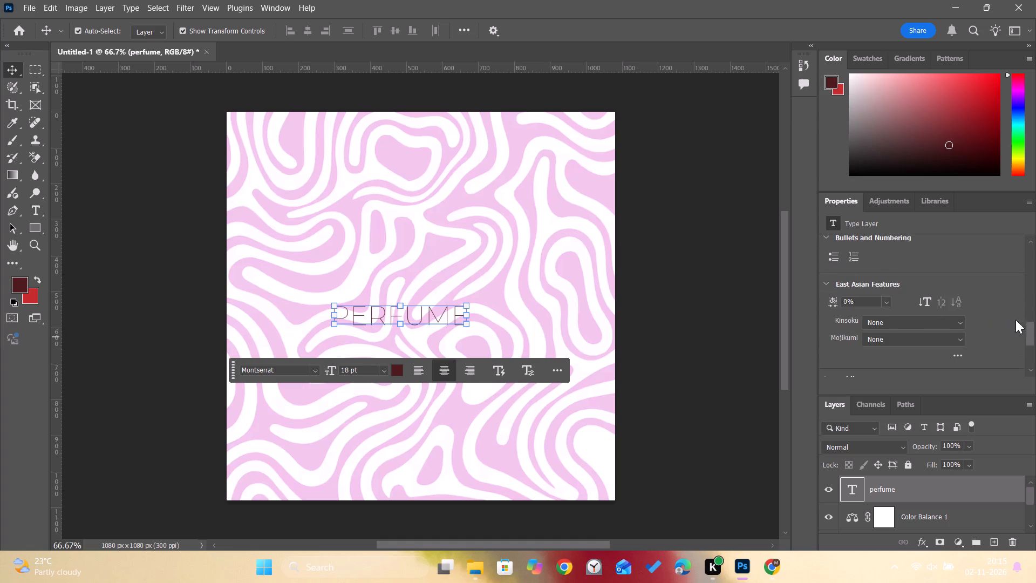
left_click_drag(1028, 333, 1022, 354)
left_click(841, 263)
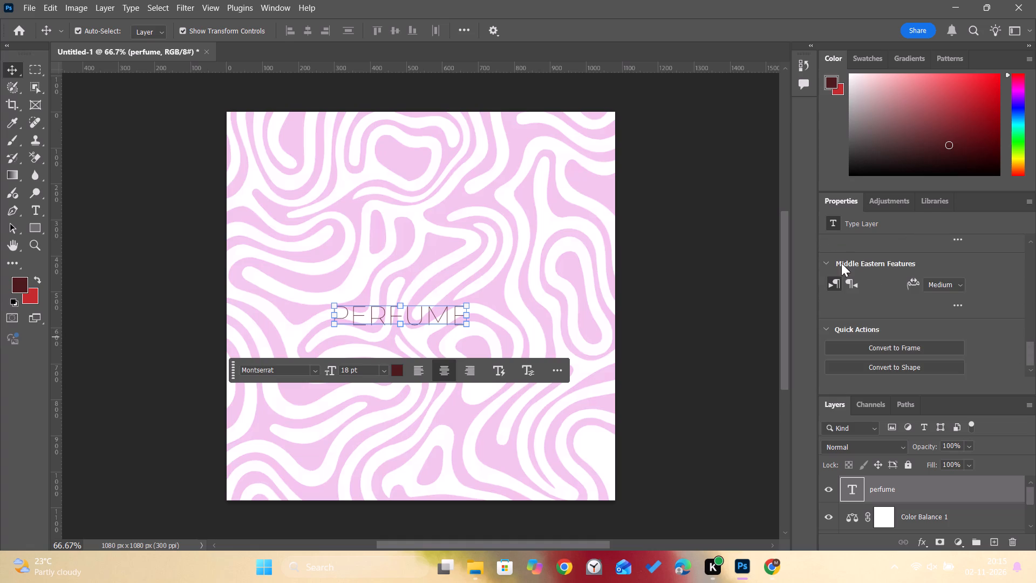
left_click_drag(1029, 355, 1022, 367)
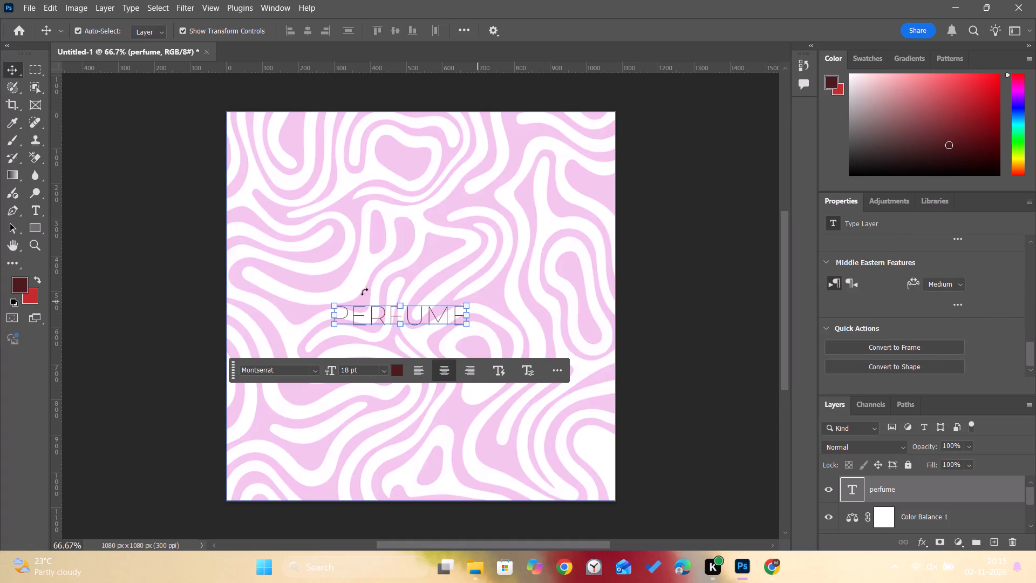
Move the PERFUME text to the centre of the canvas.
left_click_drag(392, 315, 418, 308)
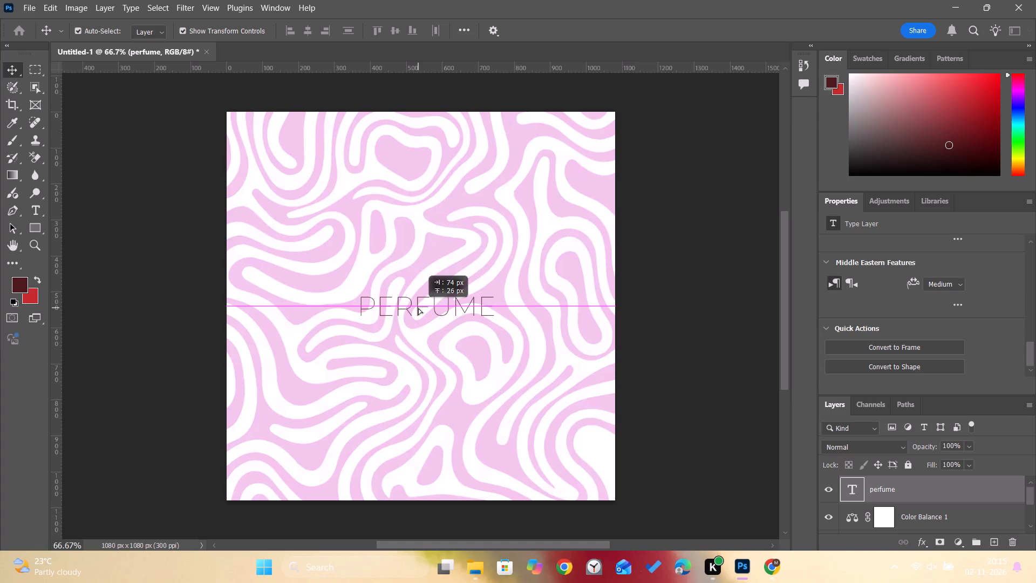
left_click_drag(418, 308, 448, 307)
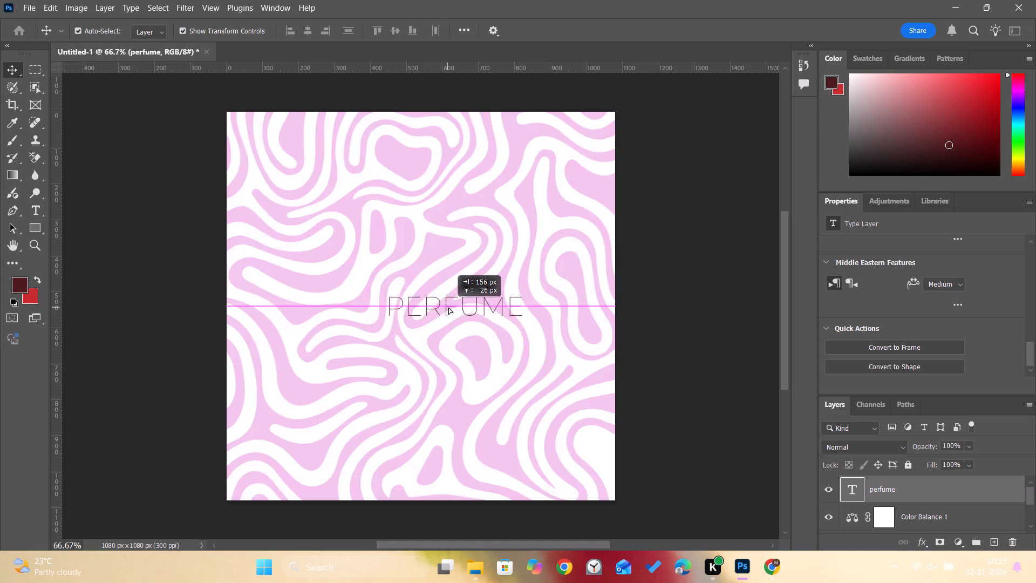
left_click_drag(448, 307, 408, 309)
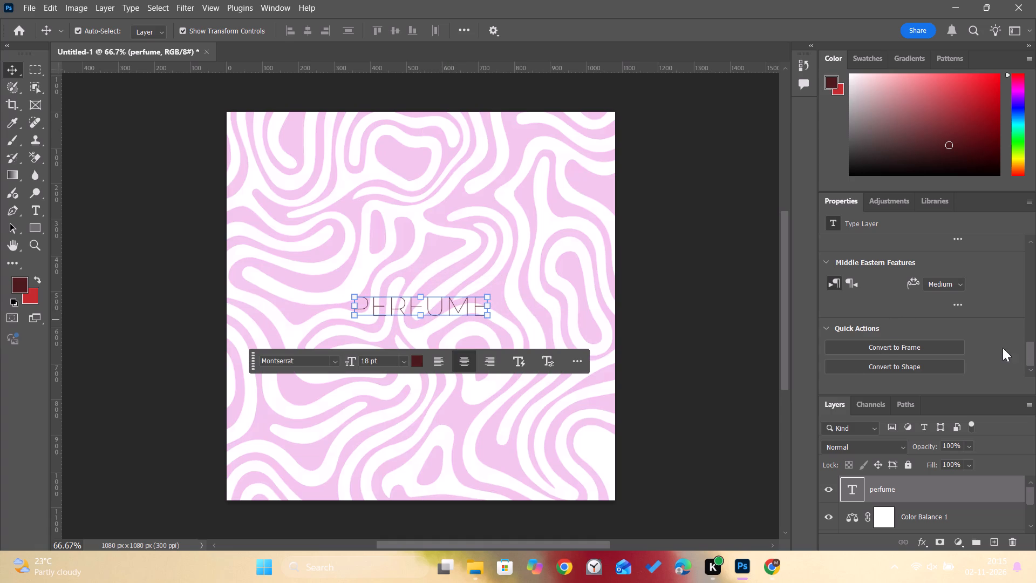
Set the PERFUME text's Montserrat font style to Bold.
left_click_drag(1032, 352, 1035, 269)
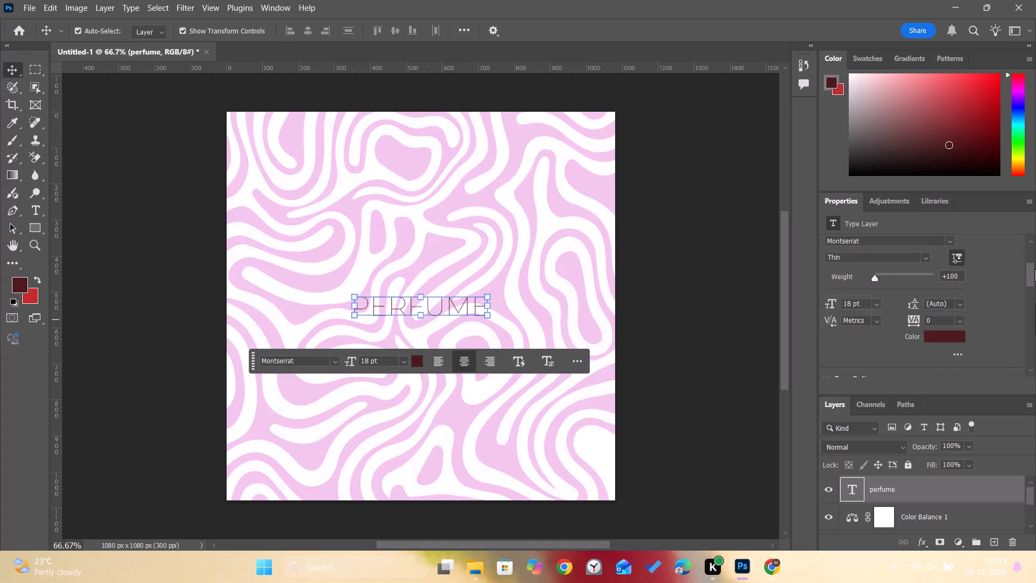
left_click_drag(1035, 269, 1033, 259)
left_click(925, 348)
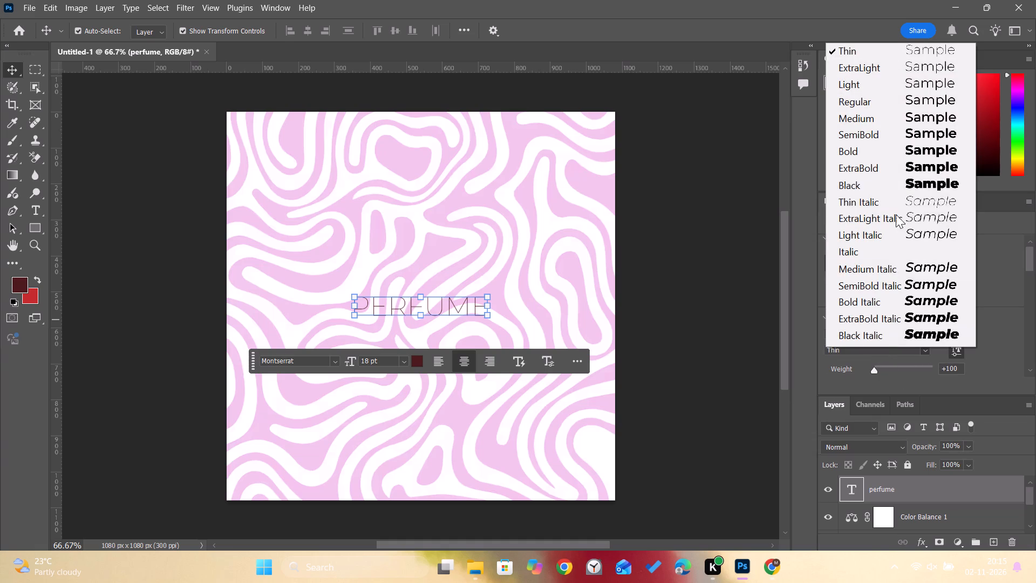
left_click(917, 152)
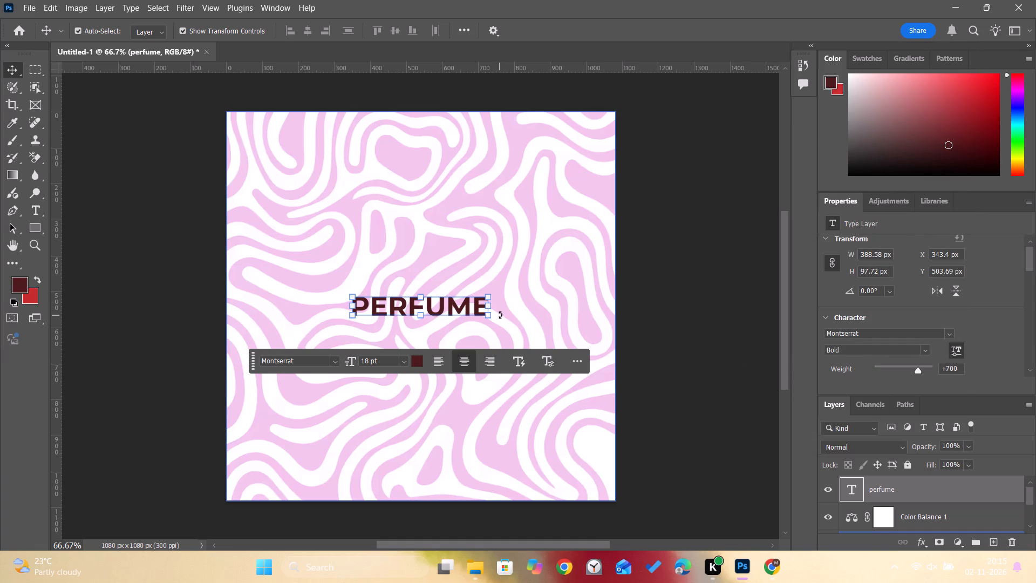
Sample the pattern's light pink with the Eyedropper as the foreground colour.
key("i")
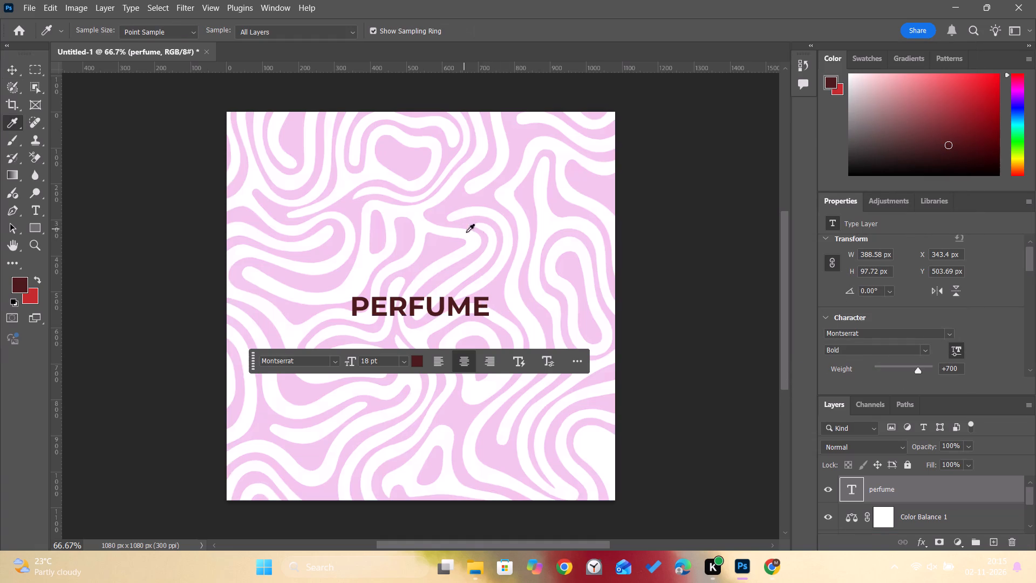
left_click(502, 278)
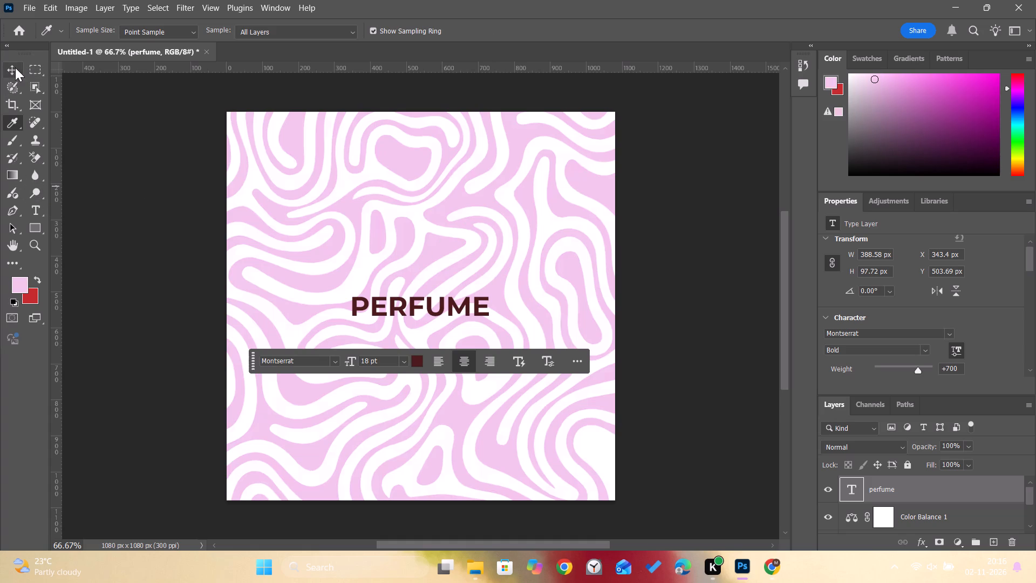
left_click(0, 67)
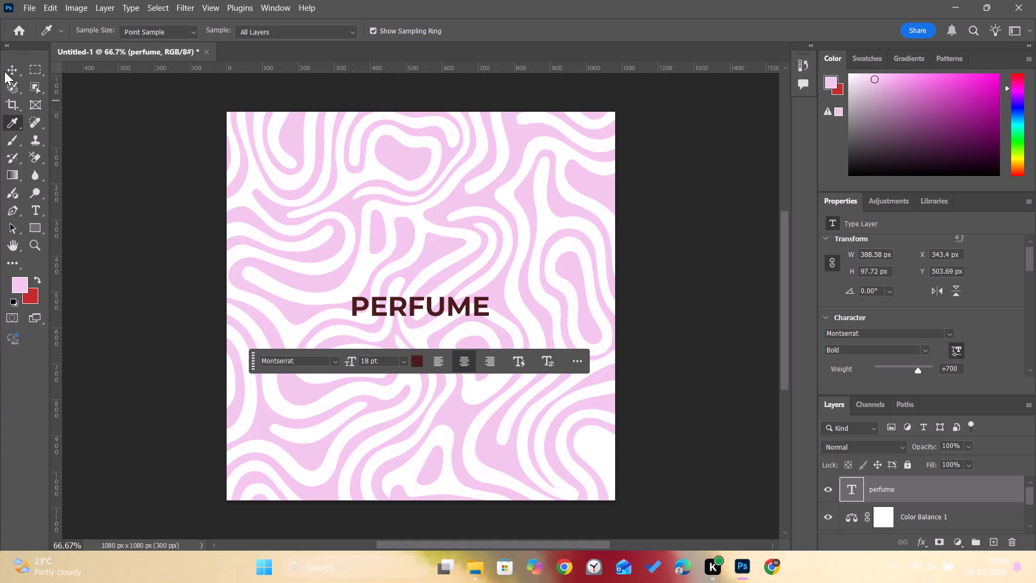
Recolour the PERFUME text to a muted purple-magenta shade from the sampled pattern pink's hue.
left_click(8, 71)
middle_click_drag(996, 320, 987, 316)
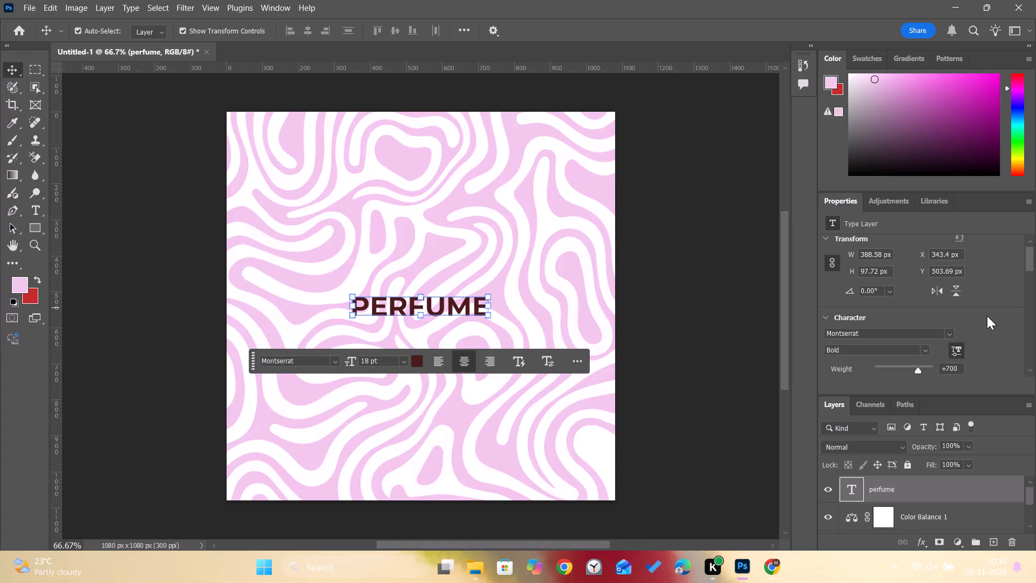
middle_click_drag(987, 316, 1001, 308)
left_click_drag(1033, 262, 1030, 293)
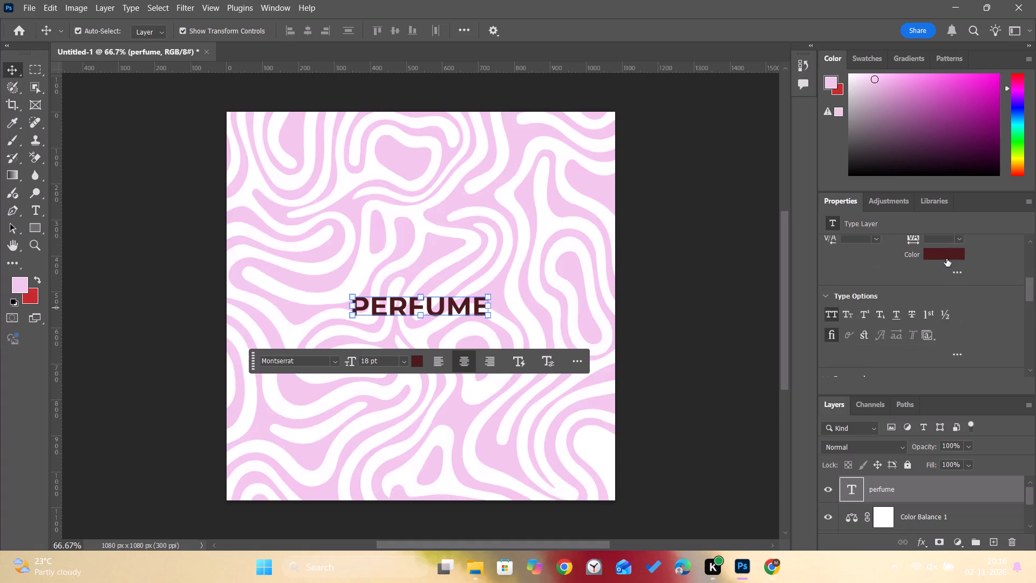
left_click(946, 258)
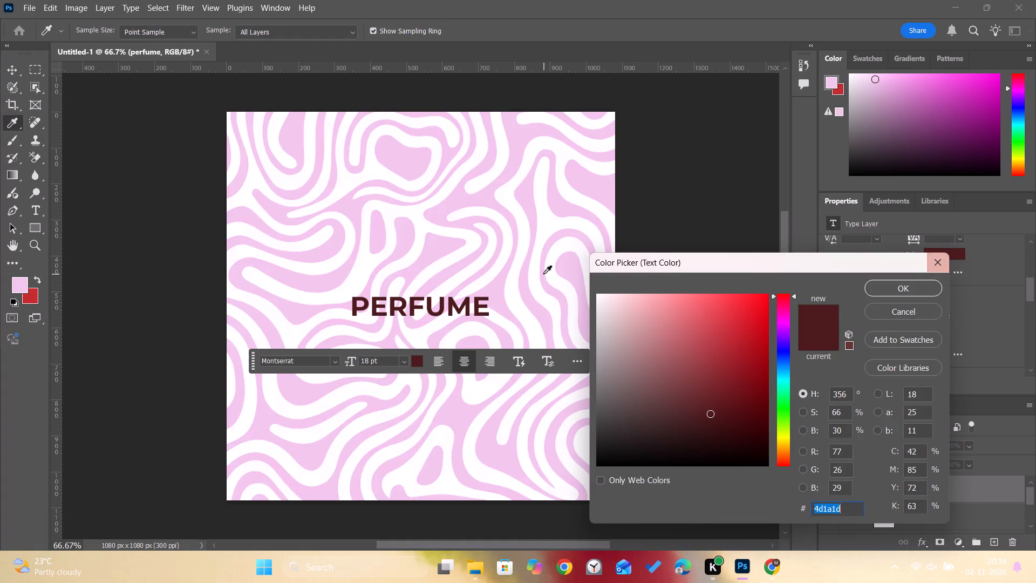
left_click(564, 265)
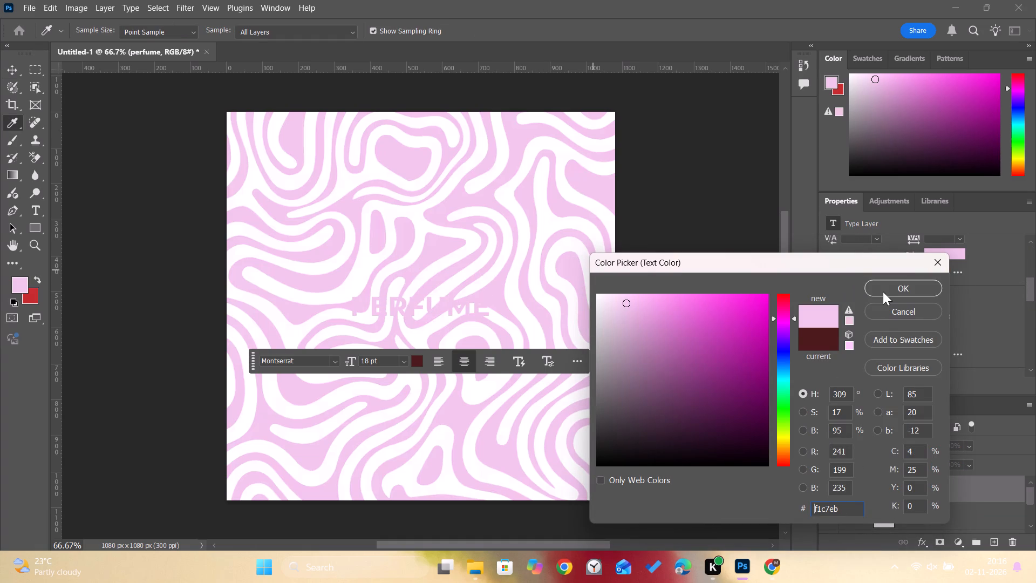
left_click_drag(734, 321, 752, 318)
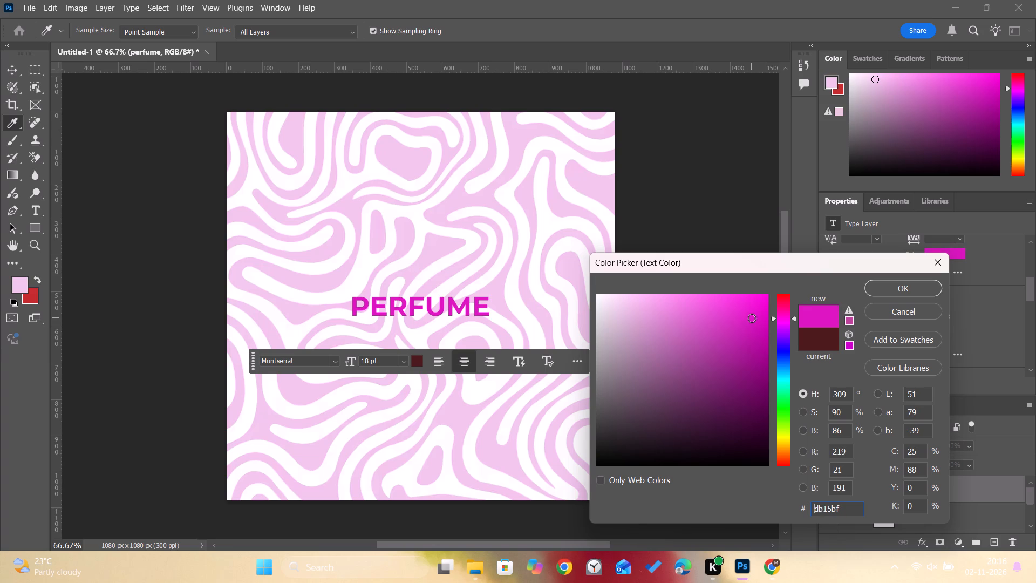
left_click_drag(747, 318, 729, 355)
left_click_drag(725, 354, 705, 360)
left_click(892, 290)
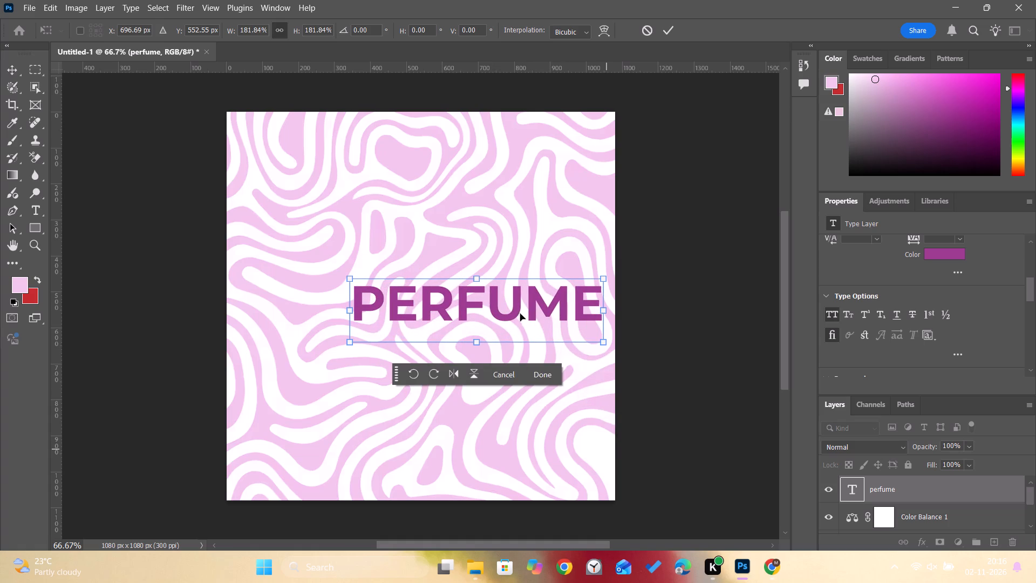
Move the enlarged PERFUME text to the centre of the canvas and apply the transform.
left_click_drag(513, 309, 467, 301)
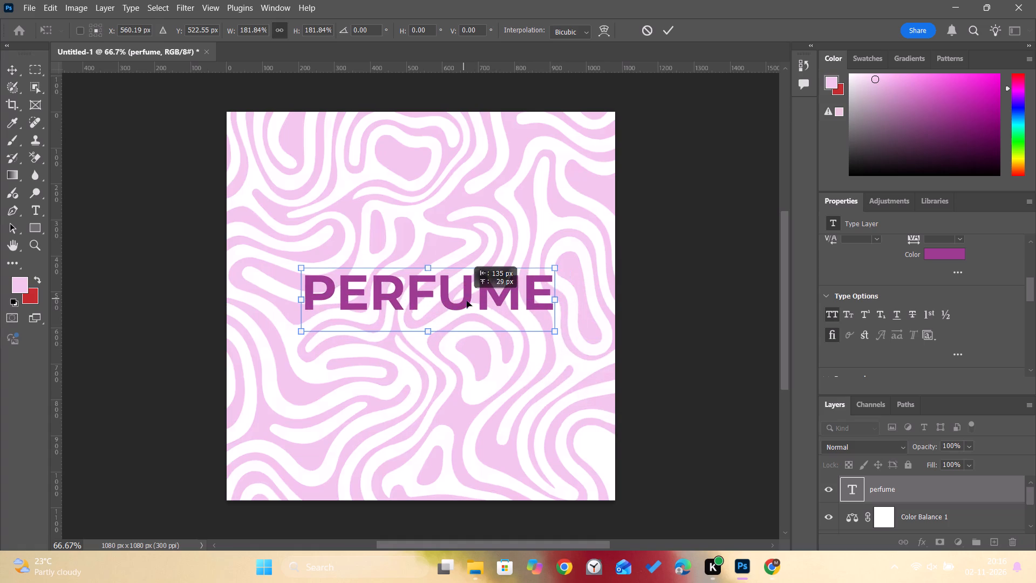
left_click_drag(467, 301, 458, 309)
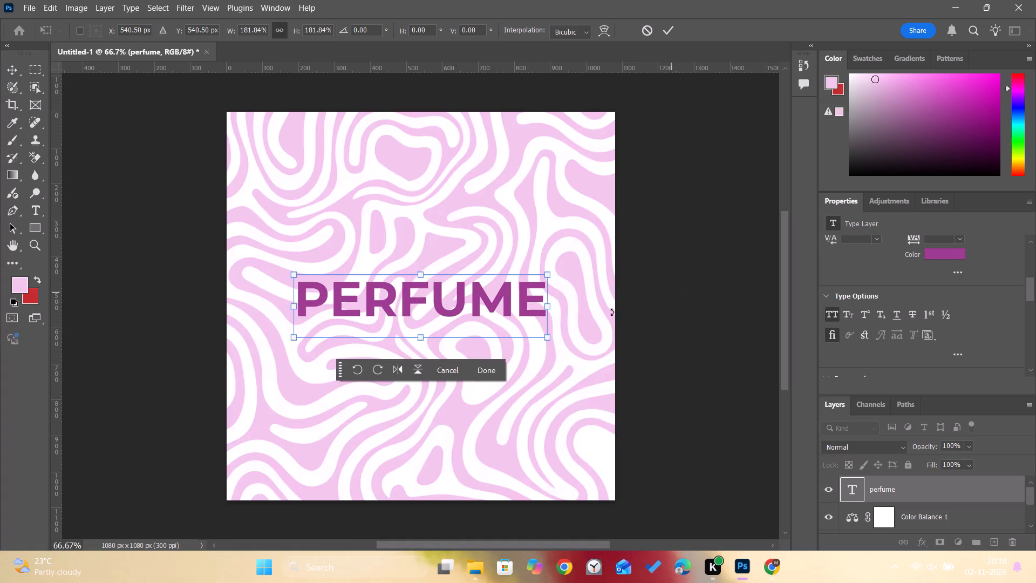
left_click(489, 364)
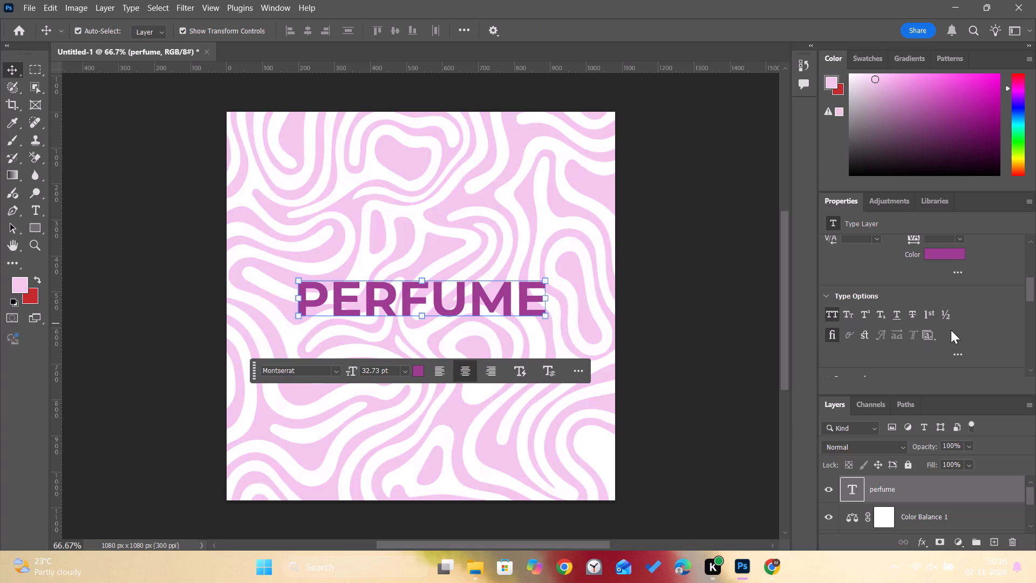
Change the PERFUME text's font to Gondens DEMO Regular.
middle_click_drag(951, 329, 967, 225)
left_click_drag(1028, 296, 1027, 267)
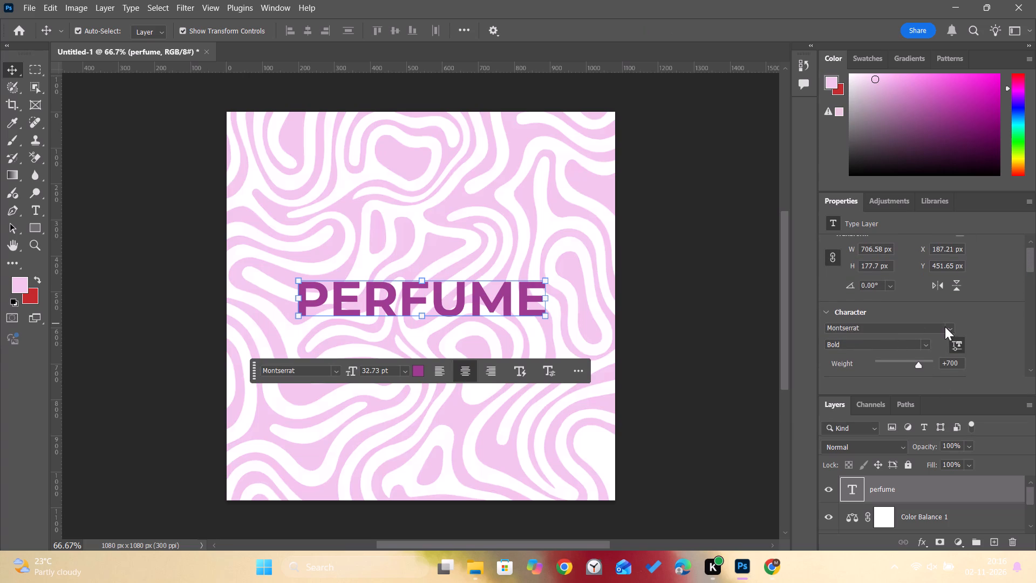
left_click(946, 329)
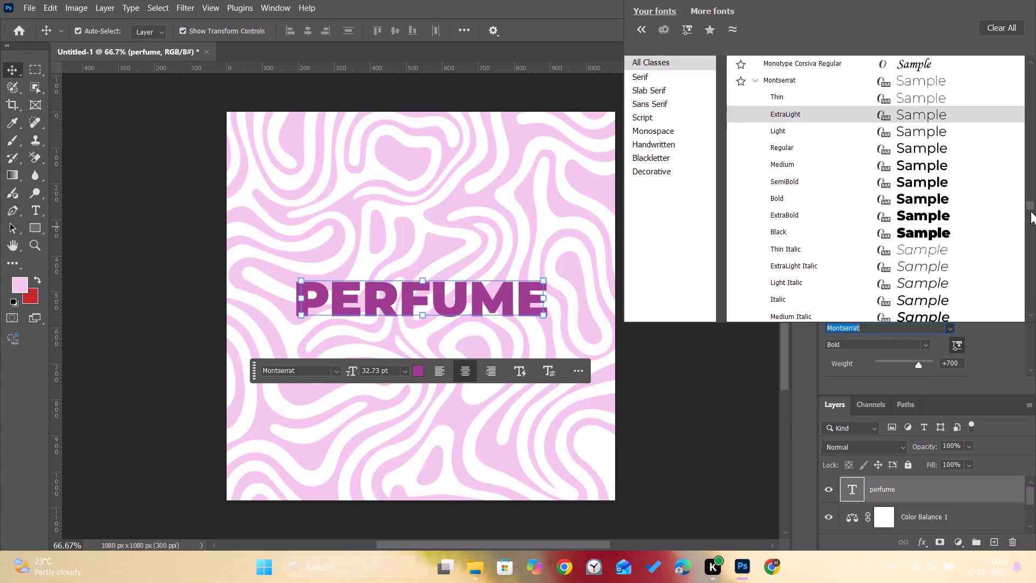
left_click_drag(1031, 207, 1029, 53)
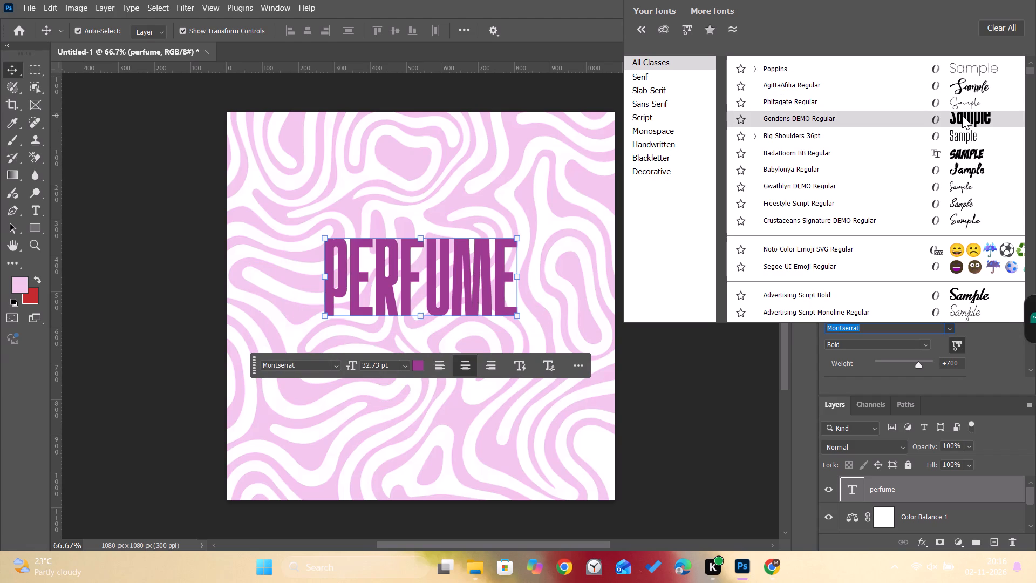
left_click(963, 116)
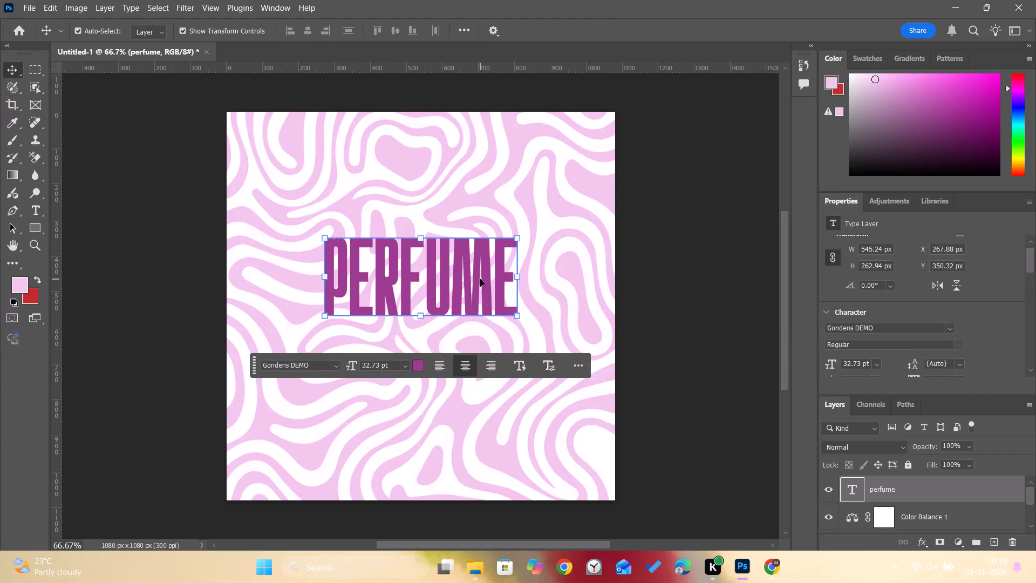
Move the PERFUME text down so it is centred on the canvas, and deselect it.
left_click_drag(477, 278, 477, 315)
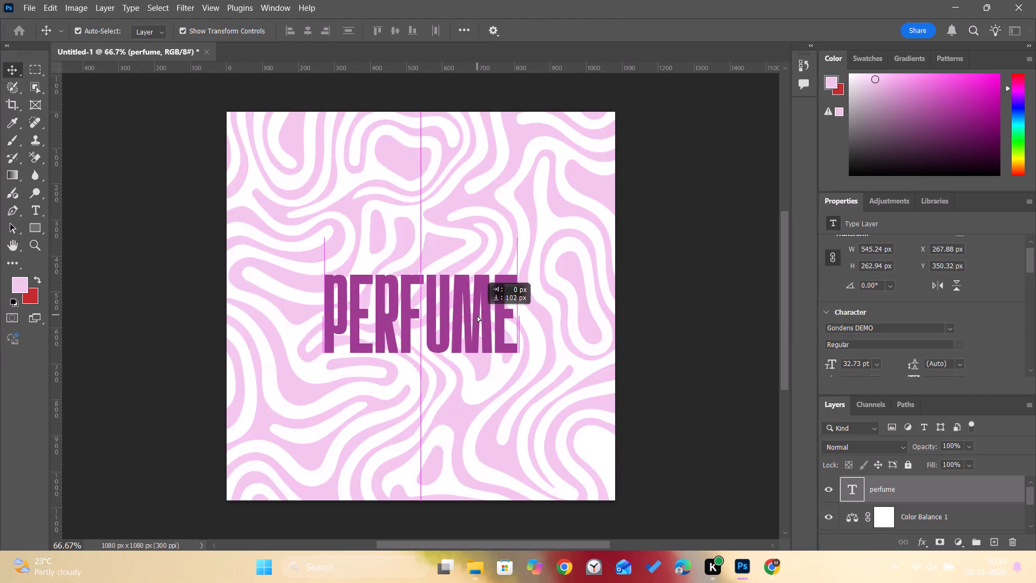
left_click_drag(477, 315, 483, 306)
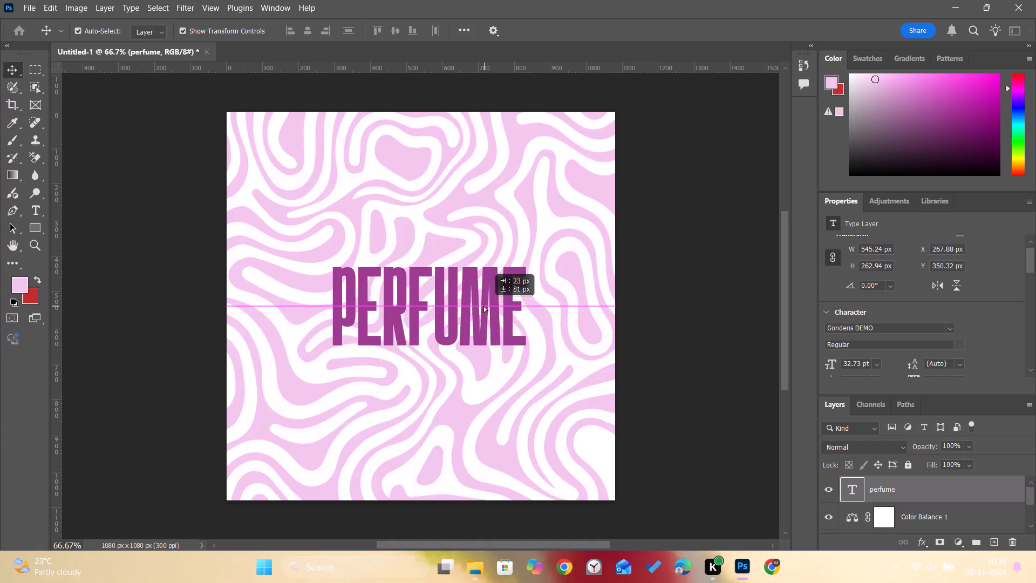
left_click_drag(483, 306, 477, 305)
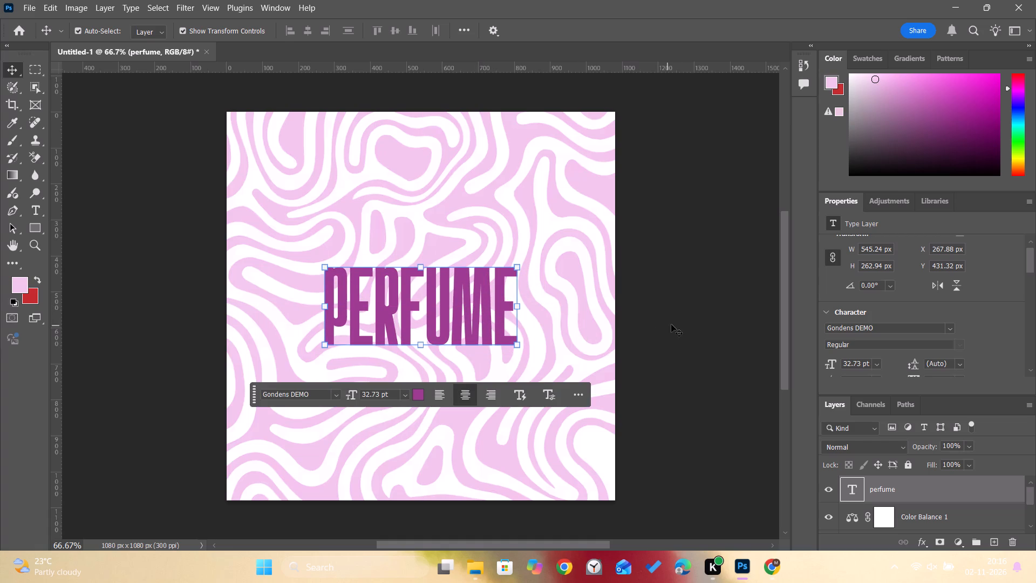
left_click(681, 317)
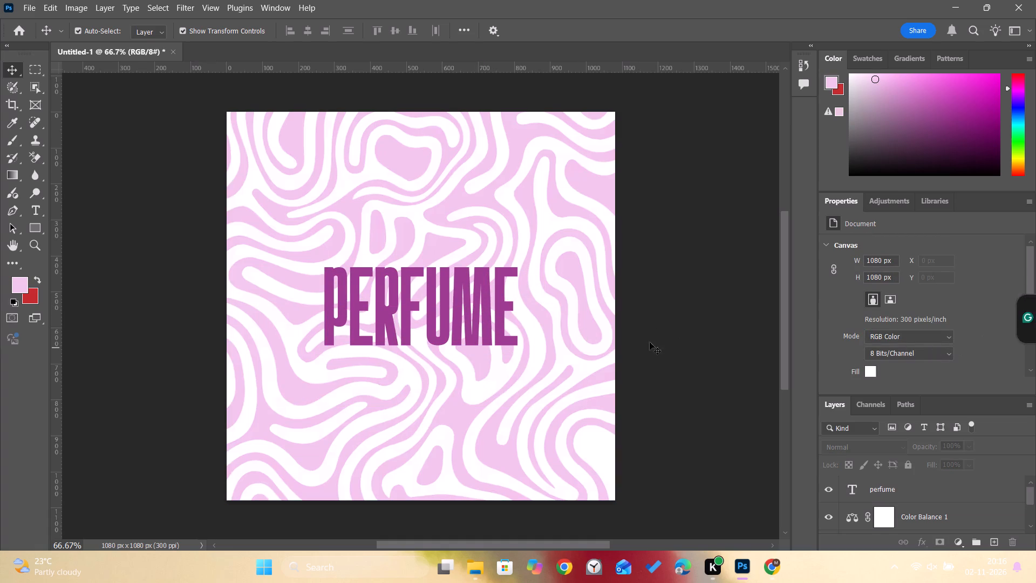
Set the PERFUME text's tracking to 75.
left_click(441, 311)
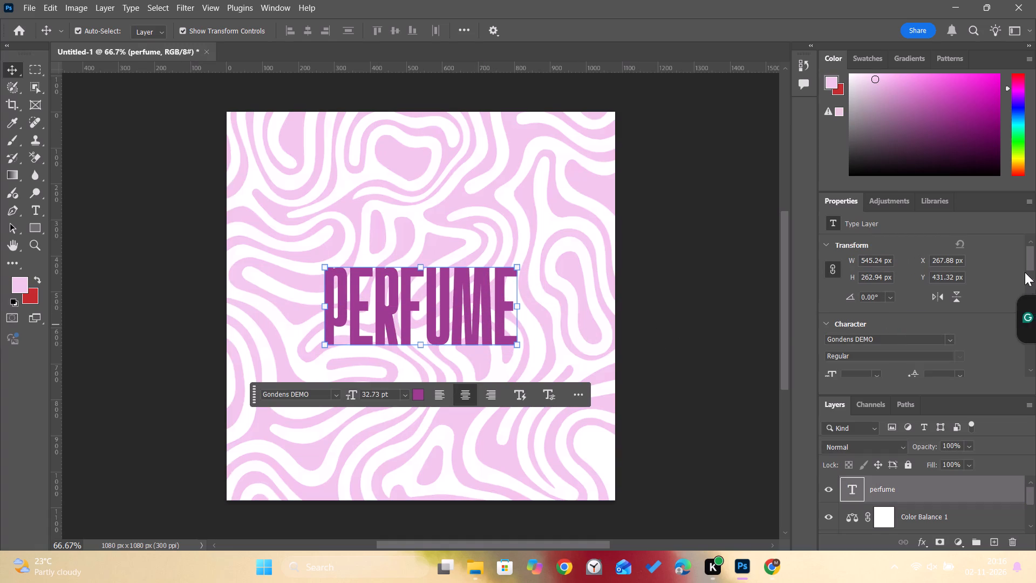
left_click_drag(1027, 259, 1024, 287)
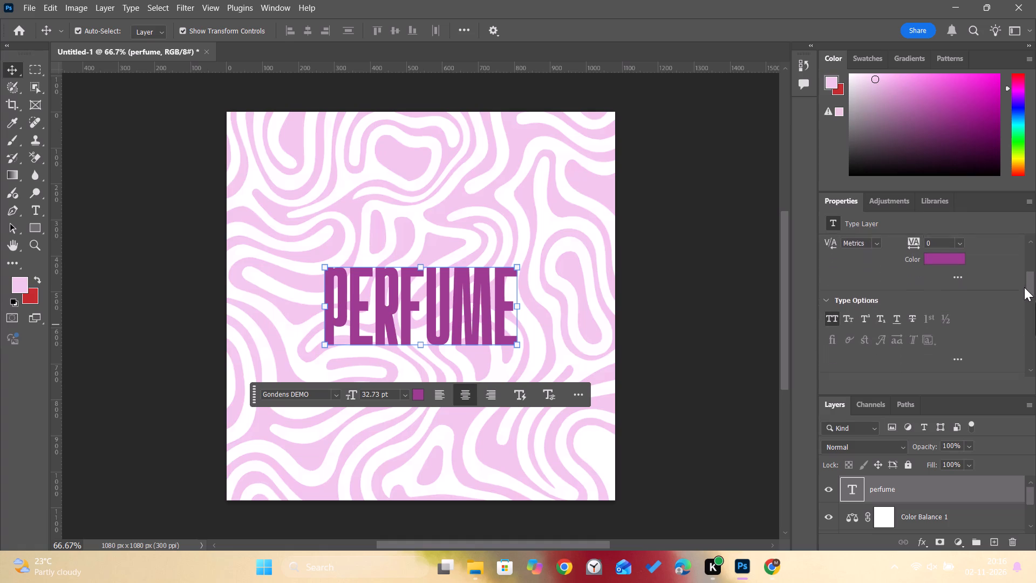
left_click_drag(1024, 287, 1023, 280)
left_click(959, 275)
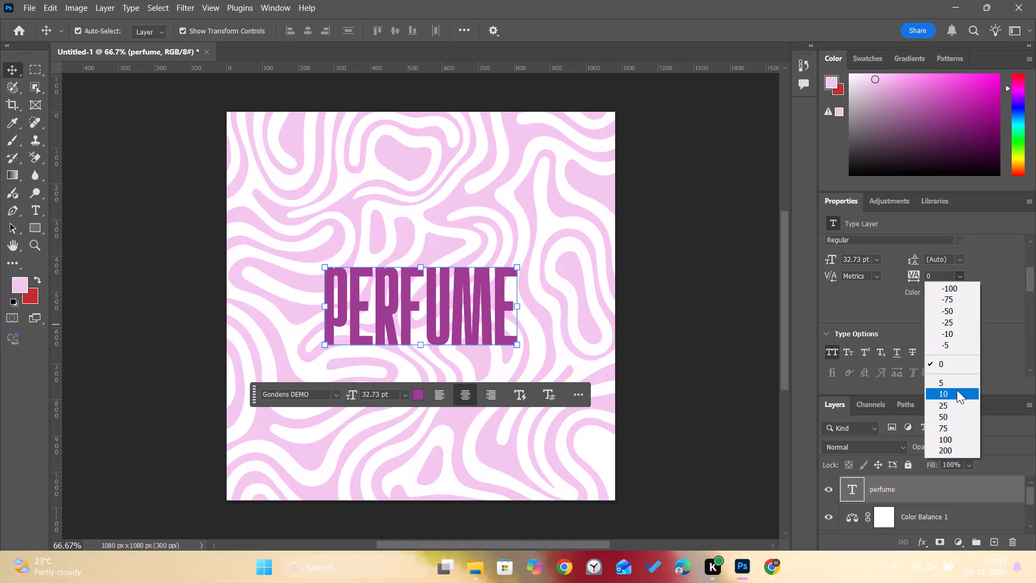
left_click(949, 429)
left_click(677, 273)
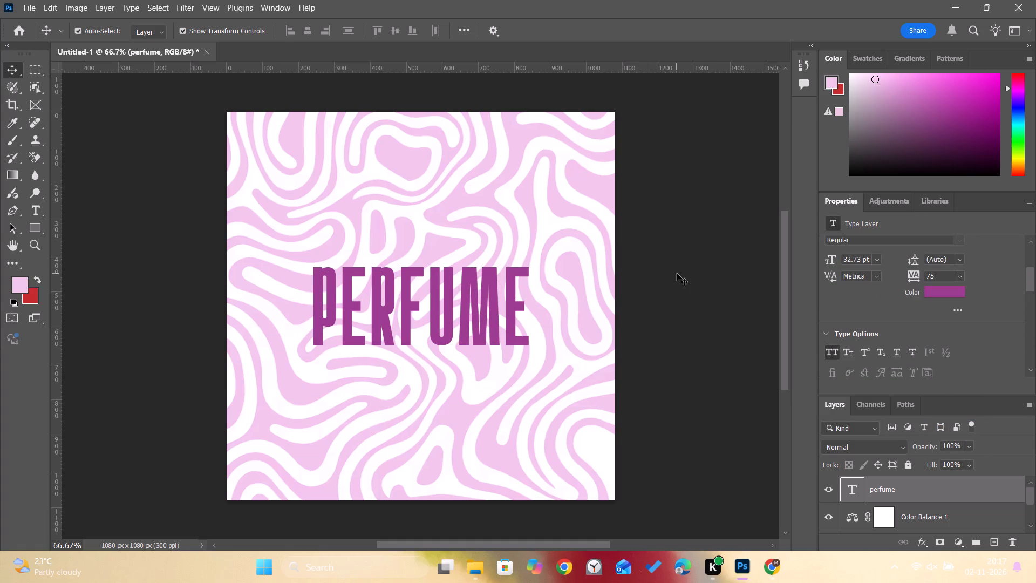
Set the PERFUME text's tracking to 5.
left_click(424, 309)
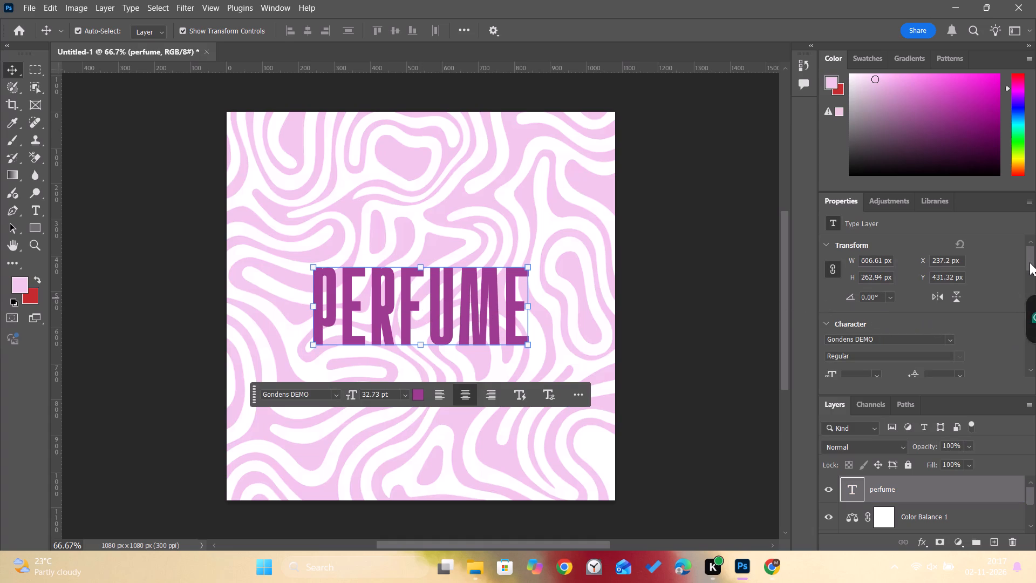
left_click_drag(1029, 261, 1027, 269)
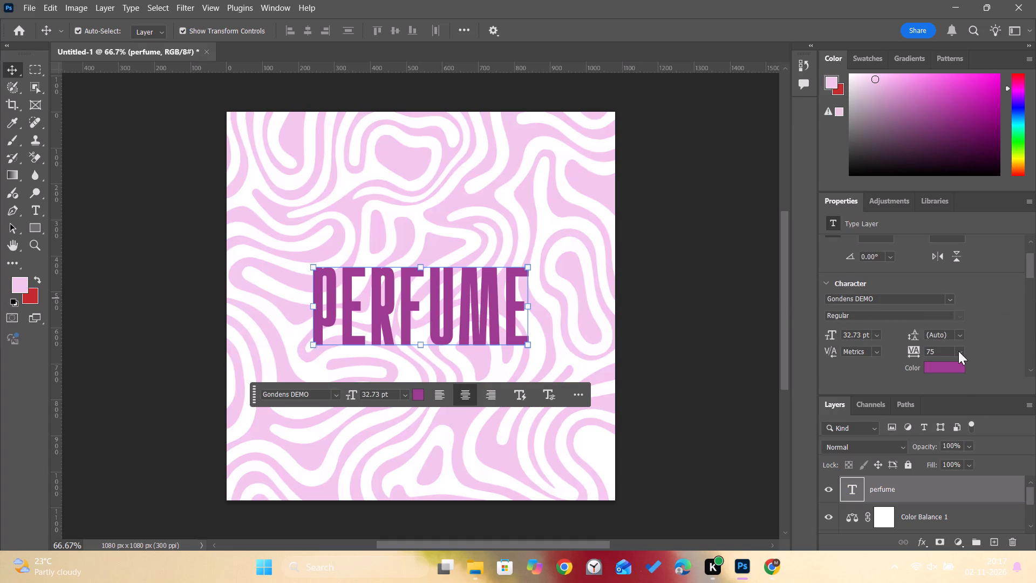
left_click(958, 351)
left_click(956, 455)
left_click(687, 295)
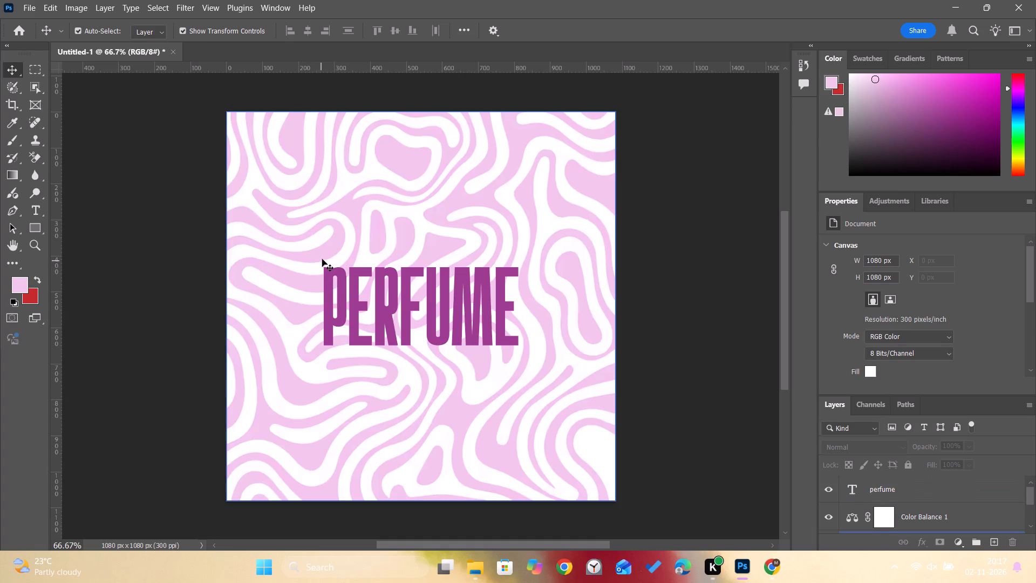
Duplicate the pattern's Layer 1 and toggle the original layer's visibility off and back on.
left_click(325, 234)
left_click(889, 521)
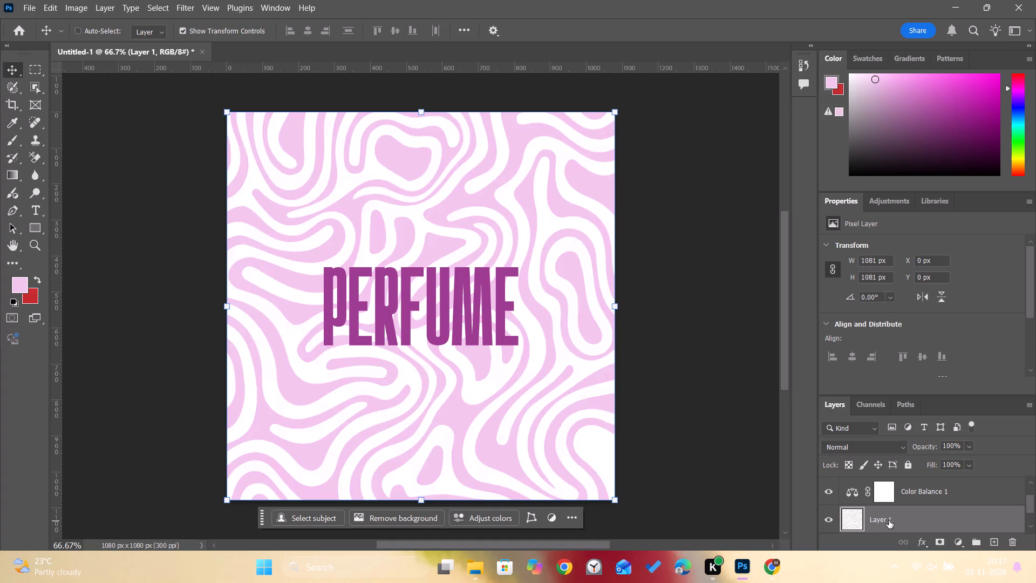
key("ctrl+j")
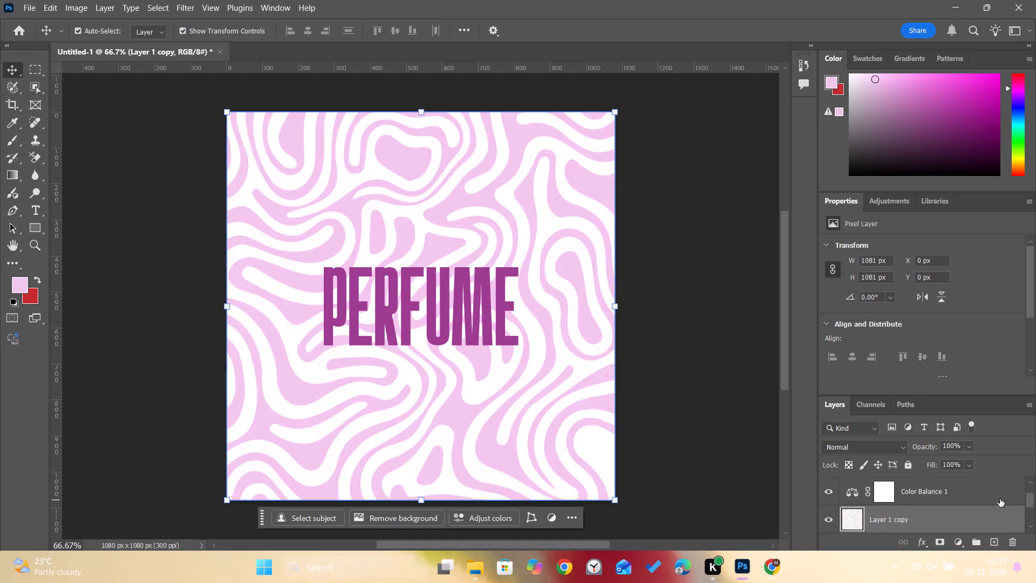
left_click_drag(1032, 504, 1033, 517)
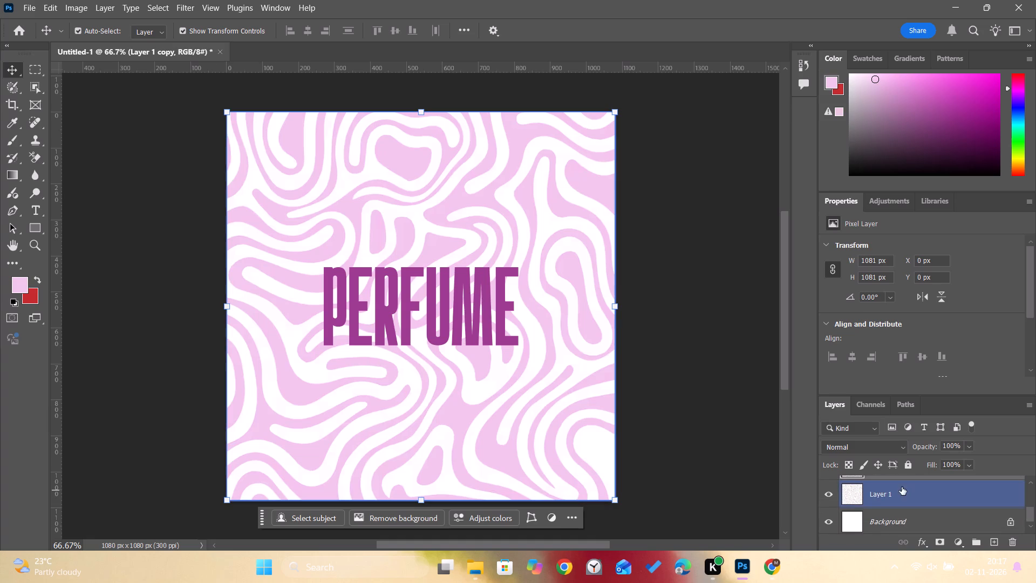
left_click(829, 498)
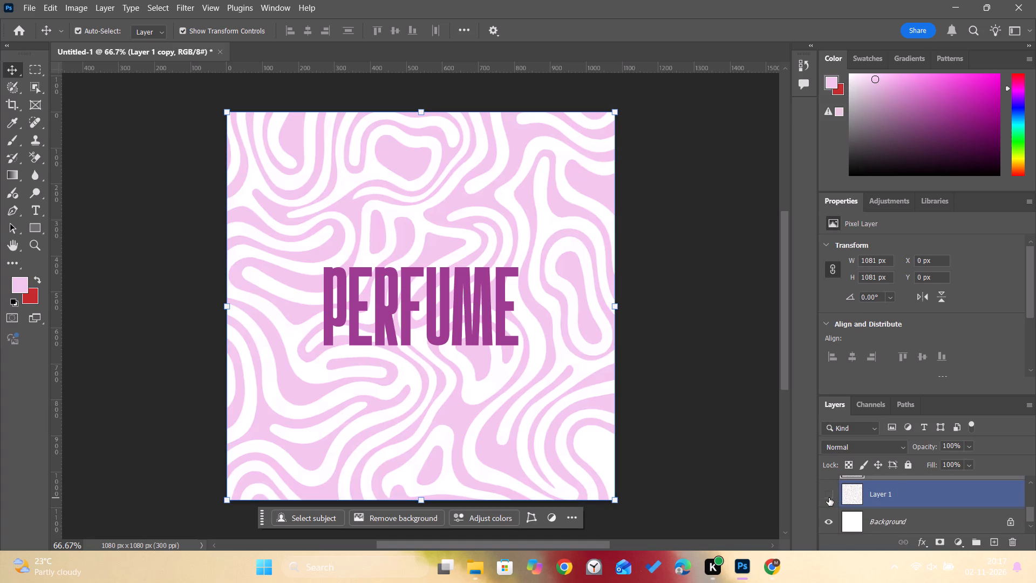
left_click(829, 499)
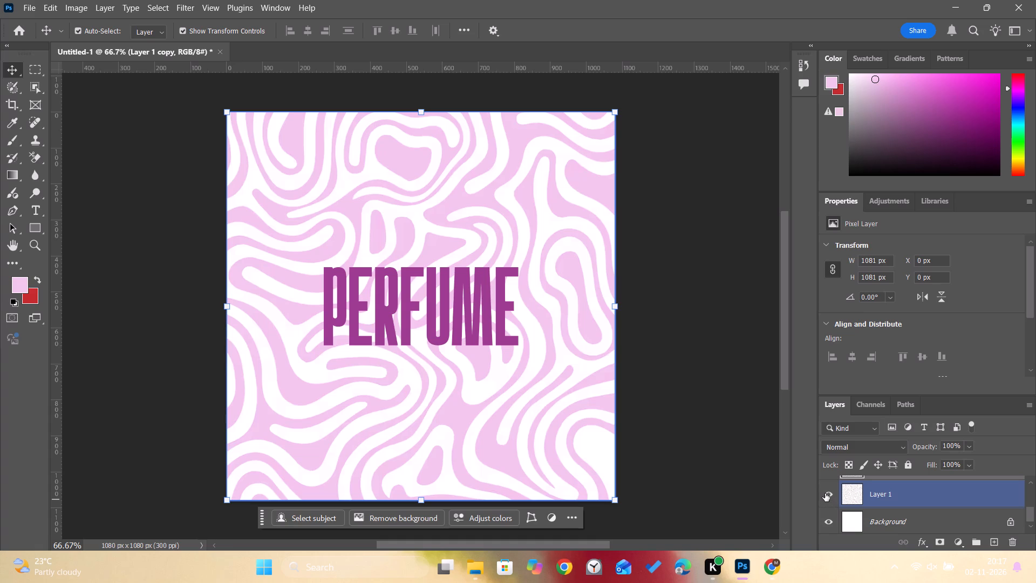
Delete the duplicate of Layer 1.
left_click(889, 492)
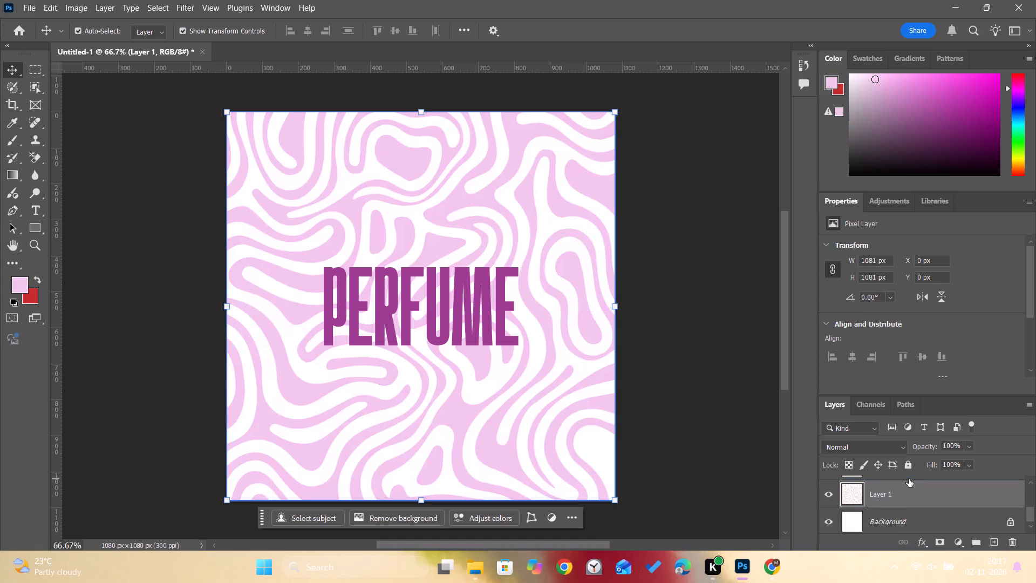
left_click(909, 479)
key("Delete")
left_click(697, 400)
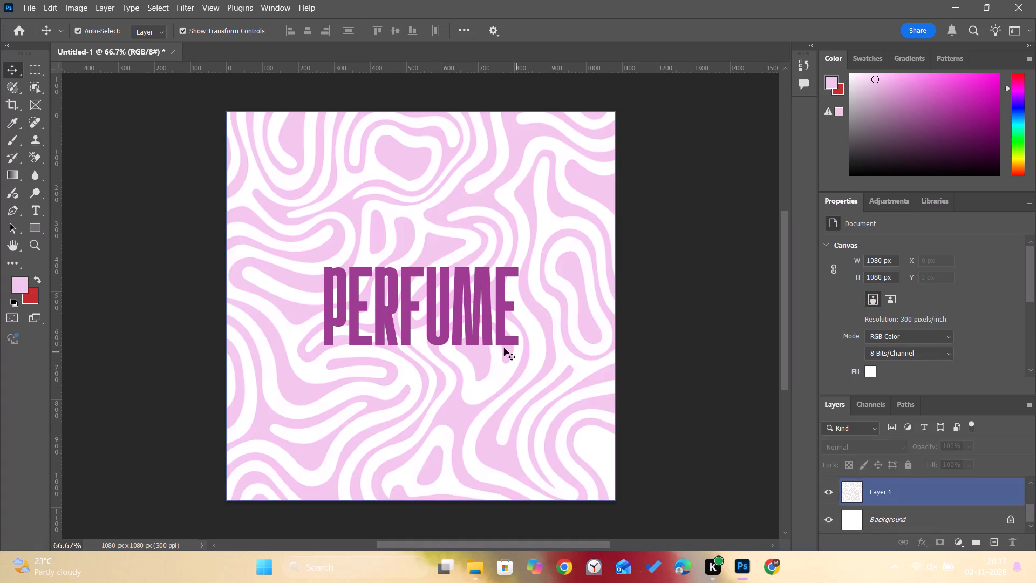
Select the PERFUME text layer and set the Eraser tool to a soft-edged 136 px brush.
left_click(480, 322)
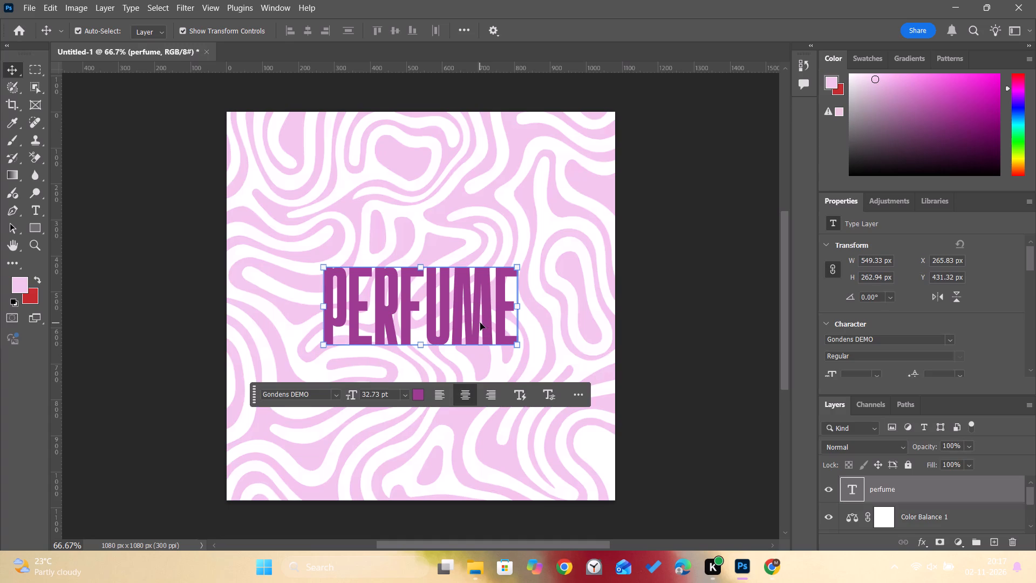
right_click(31, 150)
left_click(81, 157)
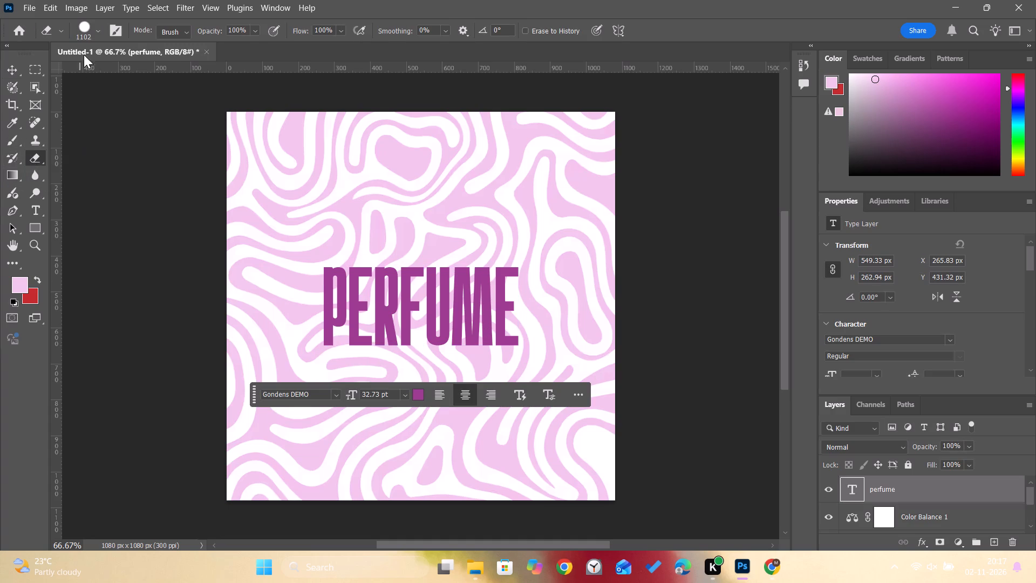
left_click(96, 32)
left_click_drag(132, 71, 129, 71)
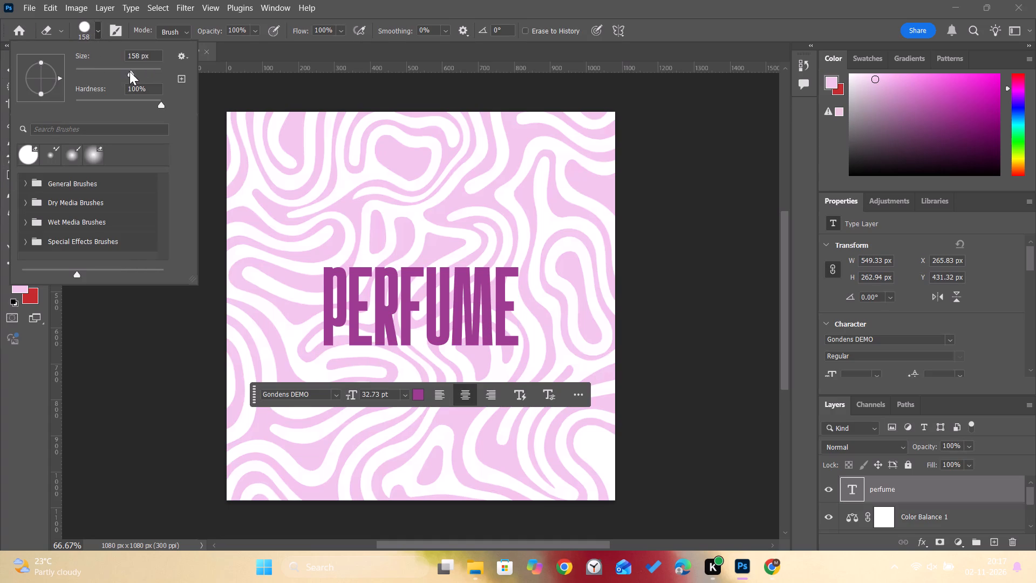
left_click_drag(129, 71, 126, 71)
left_click_drag(153, 103, 26, 121)
Rasterize the perfume type layer so it can be erased.
left_click(231, 85)
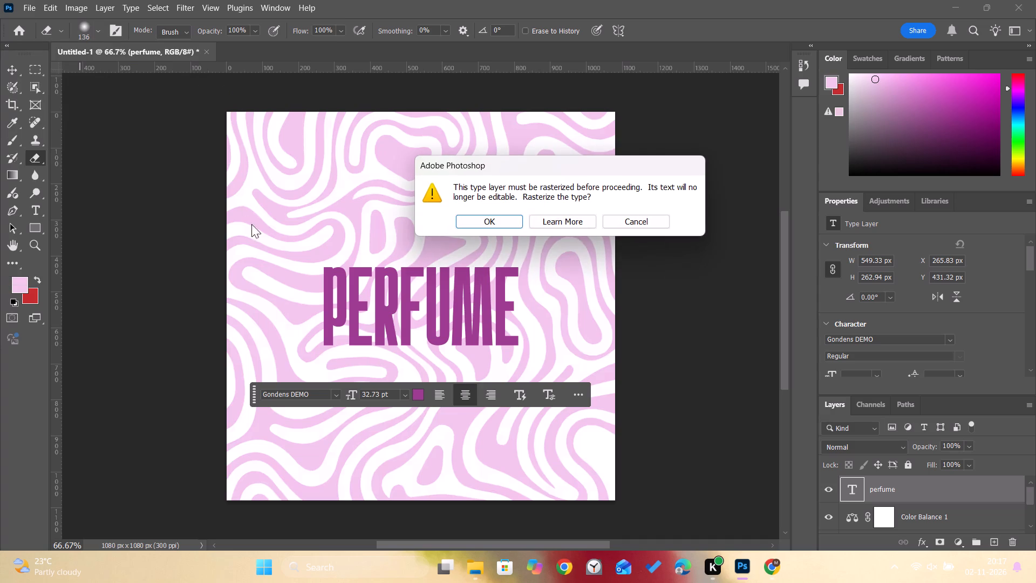
left_click(467, 220)
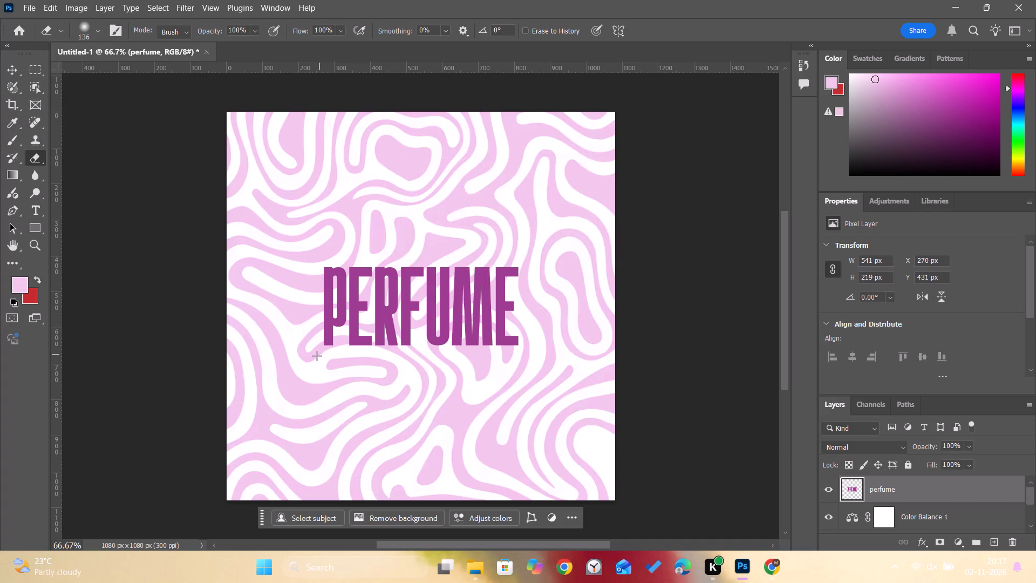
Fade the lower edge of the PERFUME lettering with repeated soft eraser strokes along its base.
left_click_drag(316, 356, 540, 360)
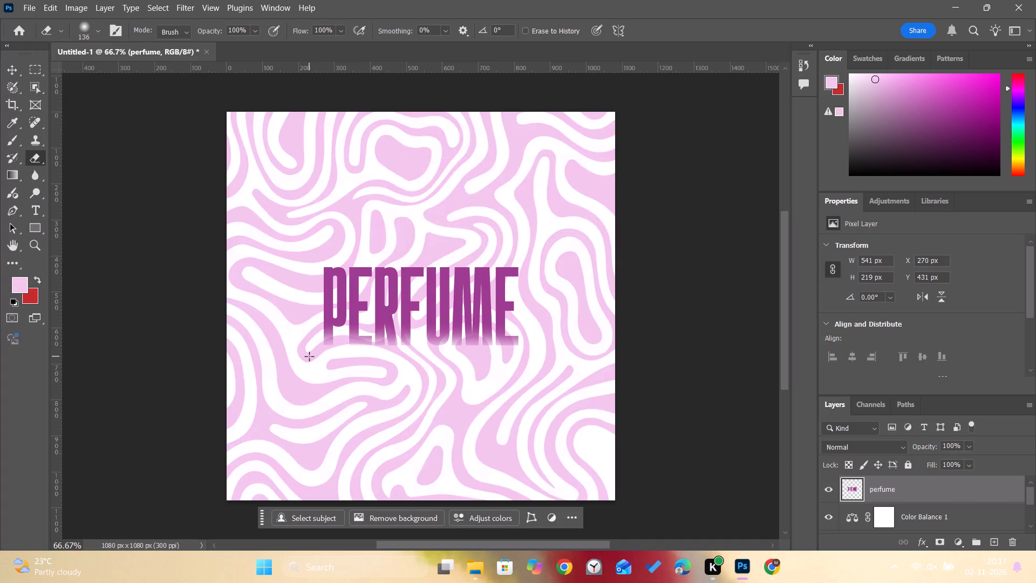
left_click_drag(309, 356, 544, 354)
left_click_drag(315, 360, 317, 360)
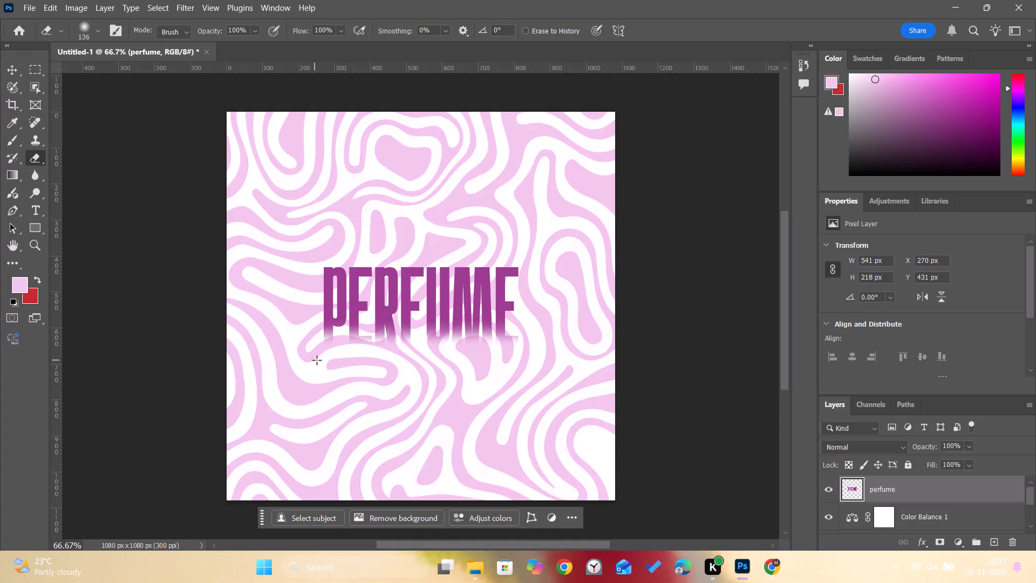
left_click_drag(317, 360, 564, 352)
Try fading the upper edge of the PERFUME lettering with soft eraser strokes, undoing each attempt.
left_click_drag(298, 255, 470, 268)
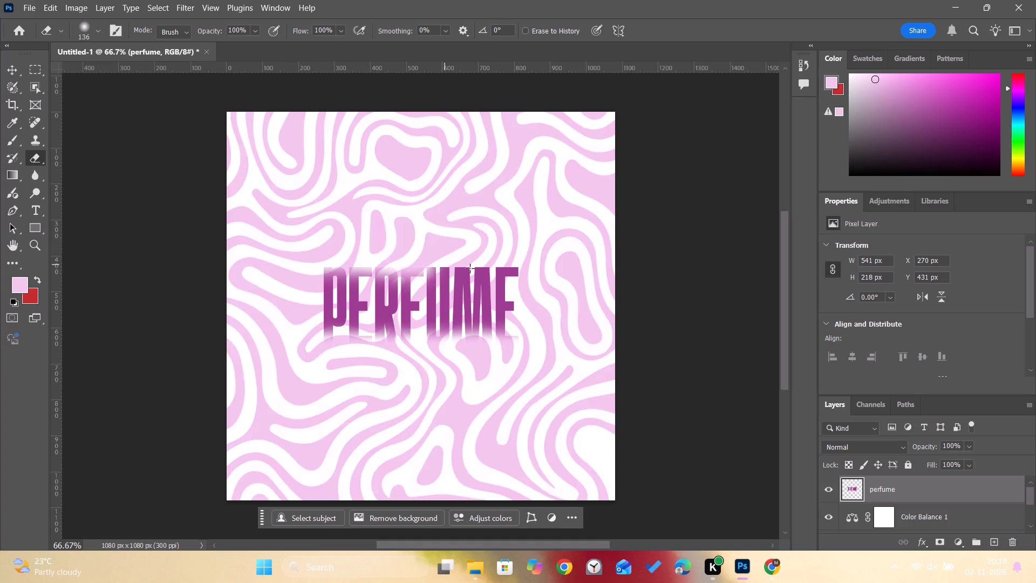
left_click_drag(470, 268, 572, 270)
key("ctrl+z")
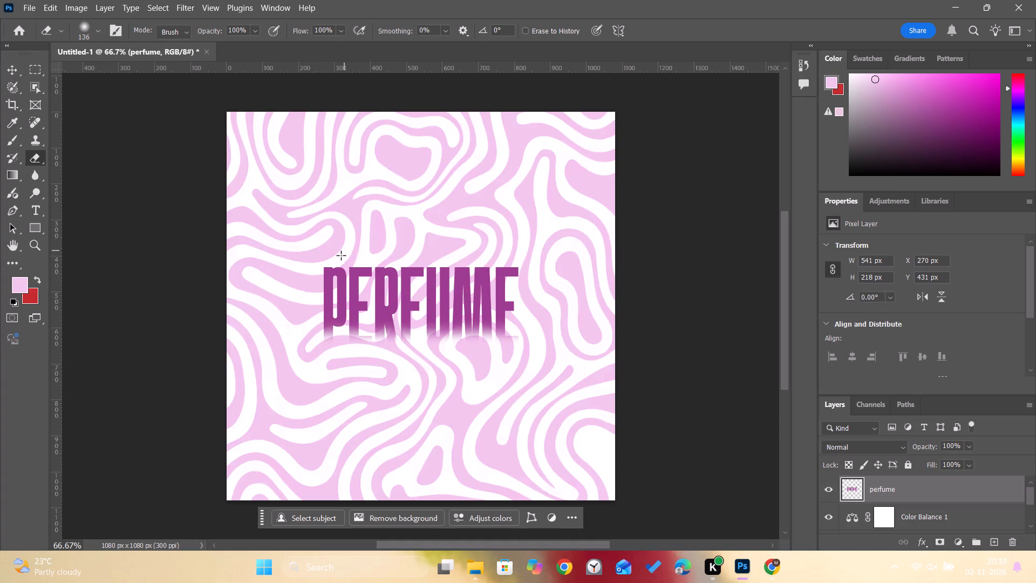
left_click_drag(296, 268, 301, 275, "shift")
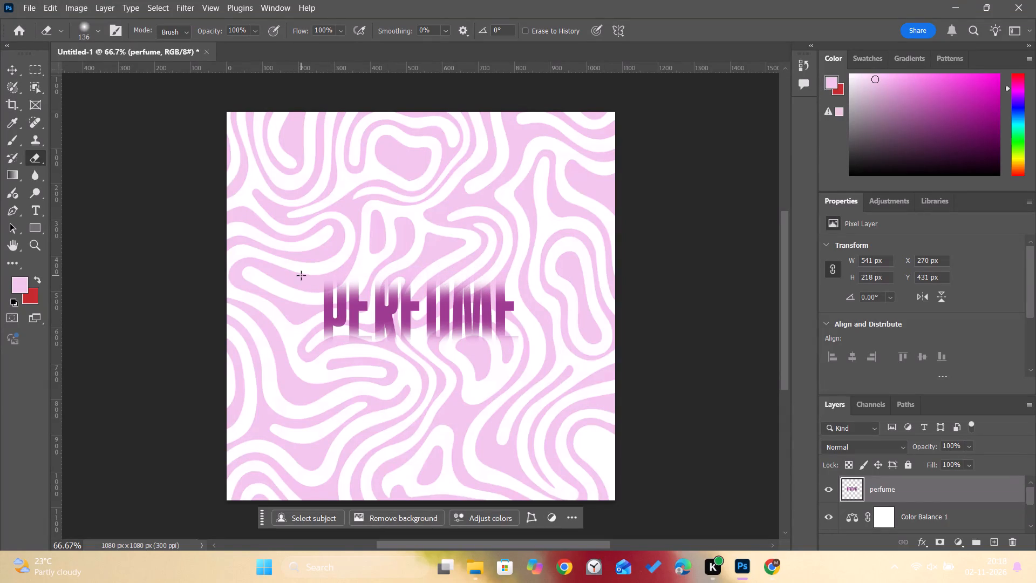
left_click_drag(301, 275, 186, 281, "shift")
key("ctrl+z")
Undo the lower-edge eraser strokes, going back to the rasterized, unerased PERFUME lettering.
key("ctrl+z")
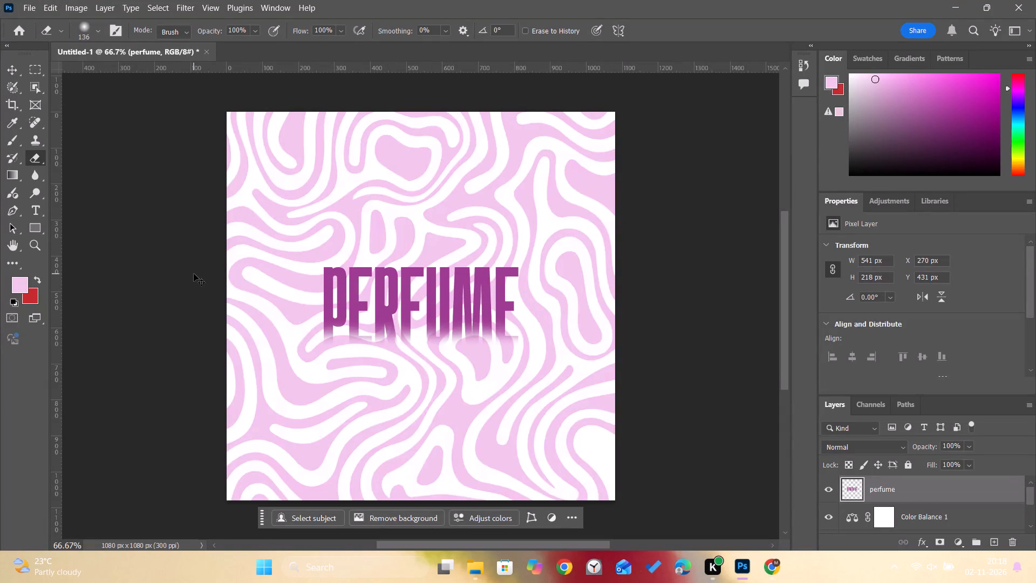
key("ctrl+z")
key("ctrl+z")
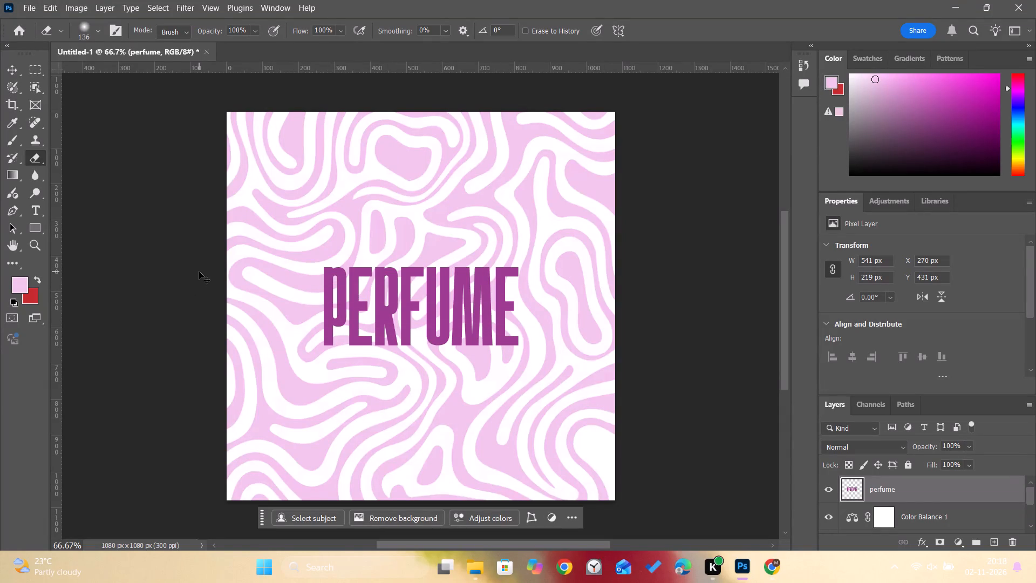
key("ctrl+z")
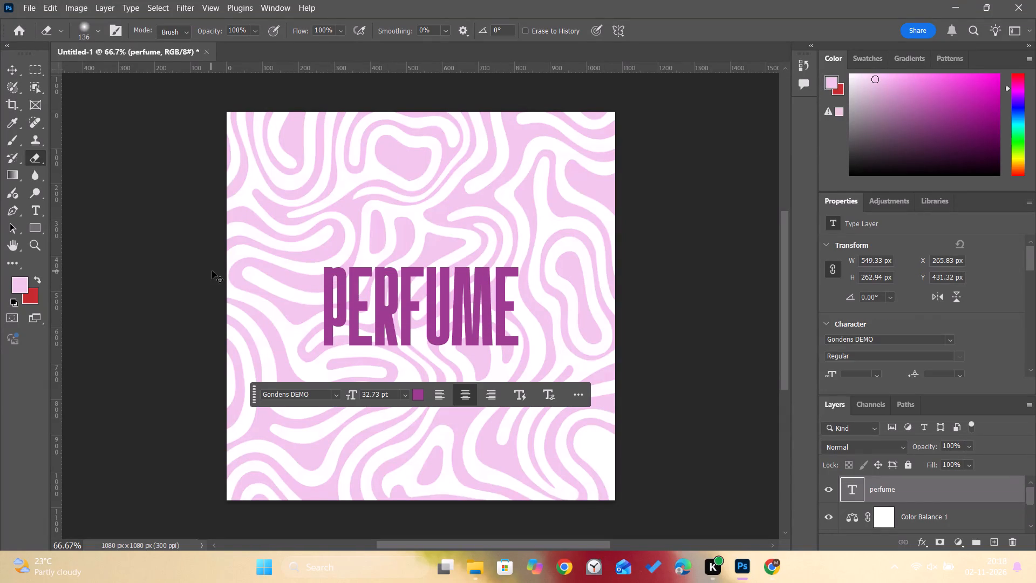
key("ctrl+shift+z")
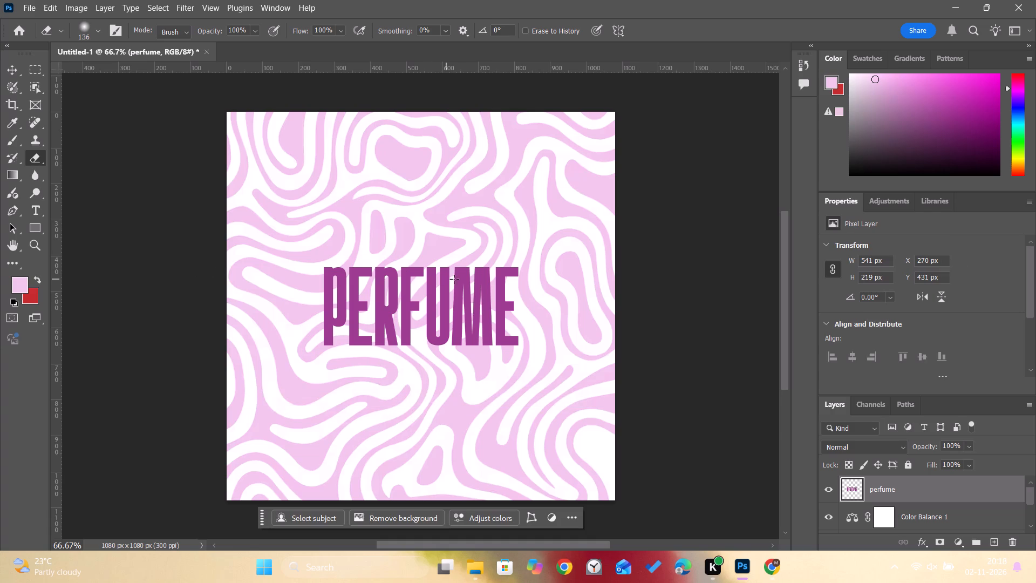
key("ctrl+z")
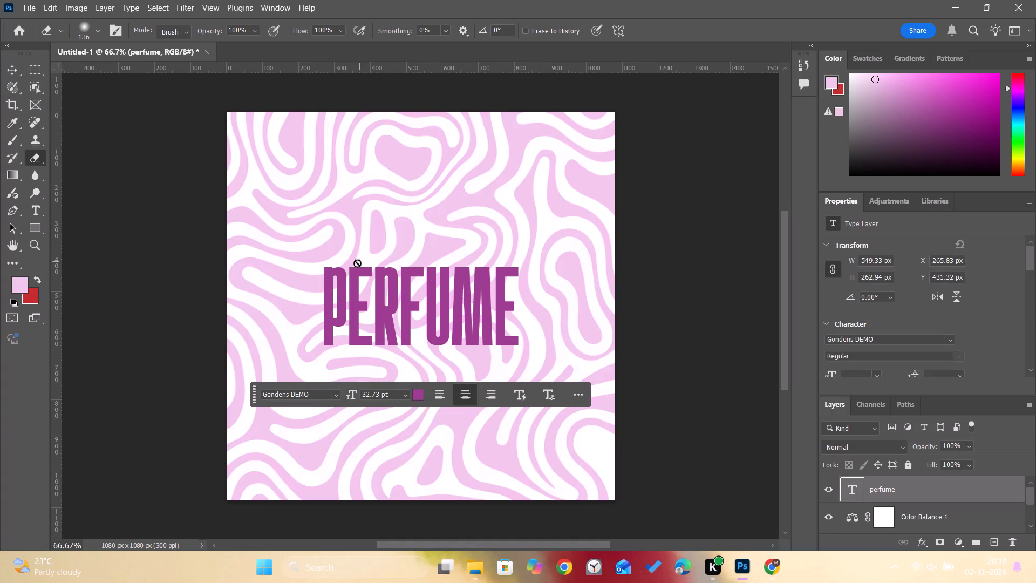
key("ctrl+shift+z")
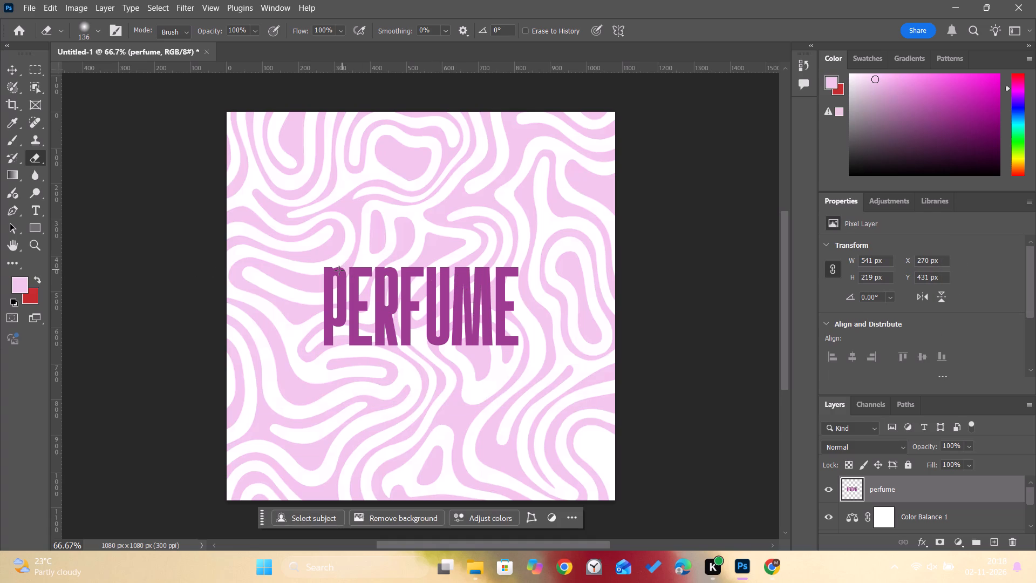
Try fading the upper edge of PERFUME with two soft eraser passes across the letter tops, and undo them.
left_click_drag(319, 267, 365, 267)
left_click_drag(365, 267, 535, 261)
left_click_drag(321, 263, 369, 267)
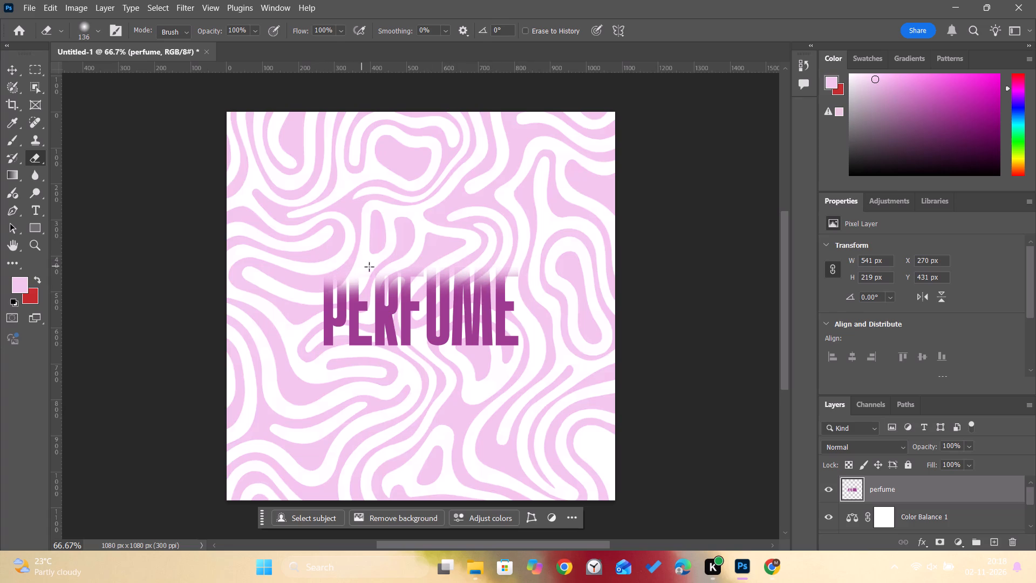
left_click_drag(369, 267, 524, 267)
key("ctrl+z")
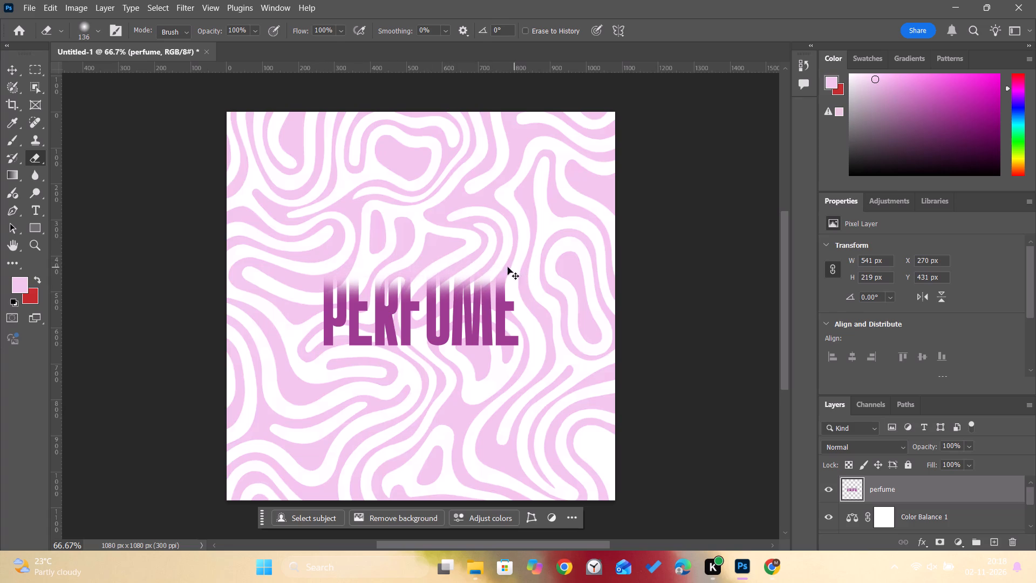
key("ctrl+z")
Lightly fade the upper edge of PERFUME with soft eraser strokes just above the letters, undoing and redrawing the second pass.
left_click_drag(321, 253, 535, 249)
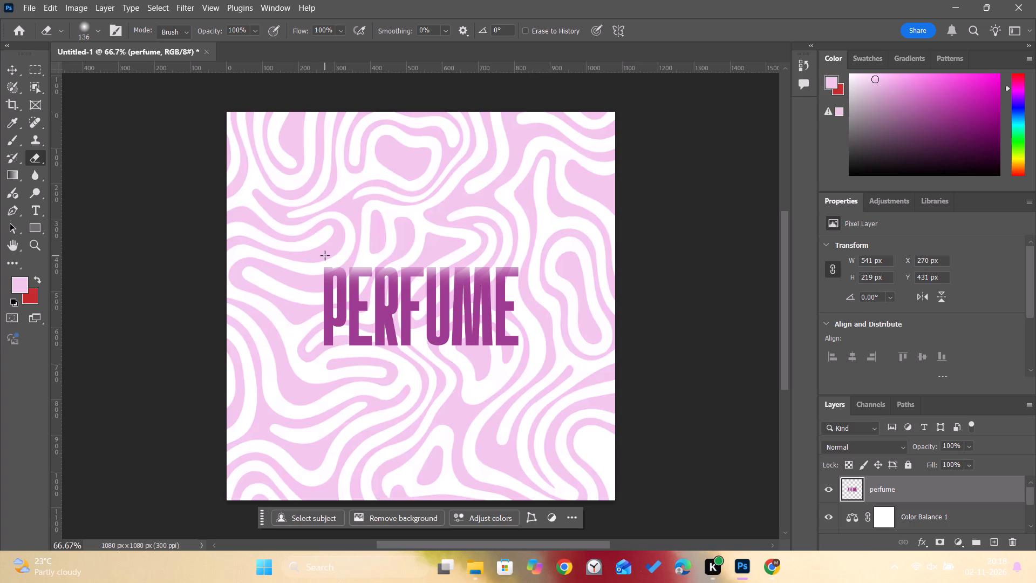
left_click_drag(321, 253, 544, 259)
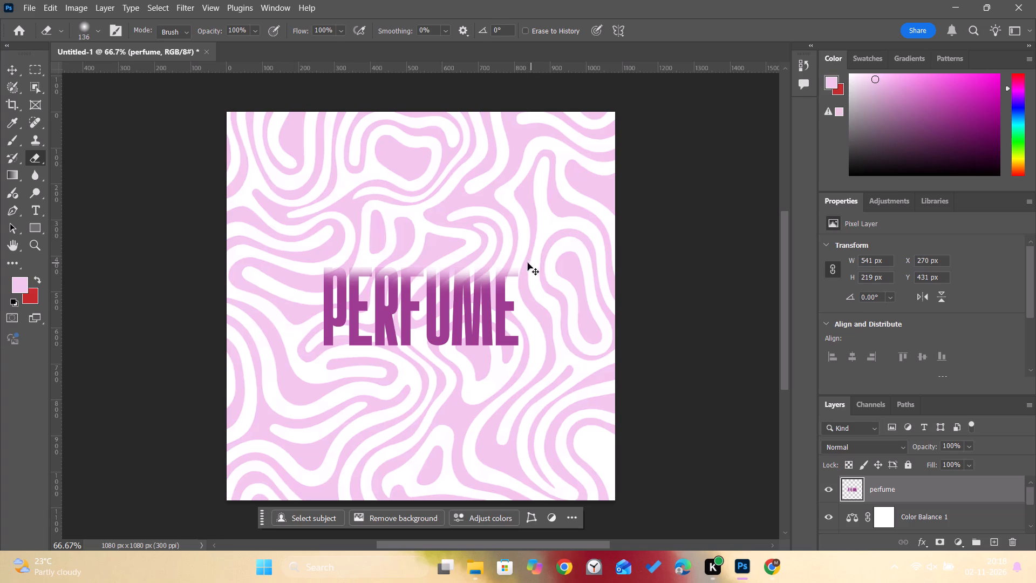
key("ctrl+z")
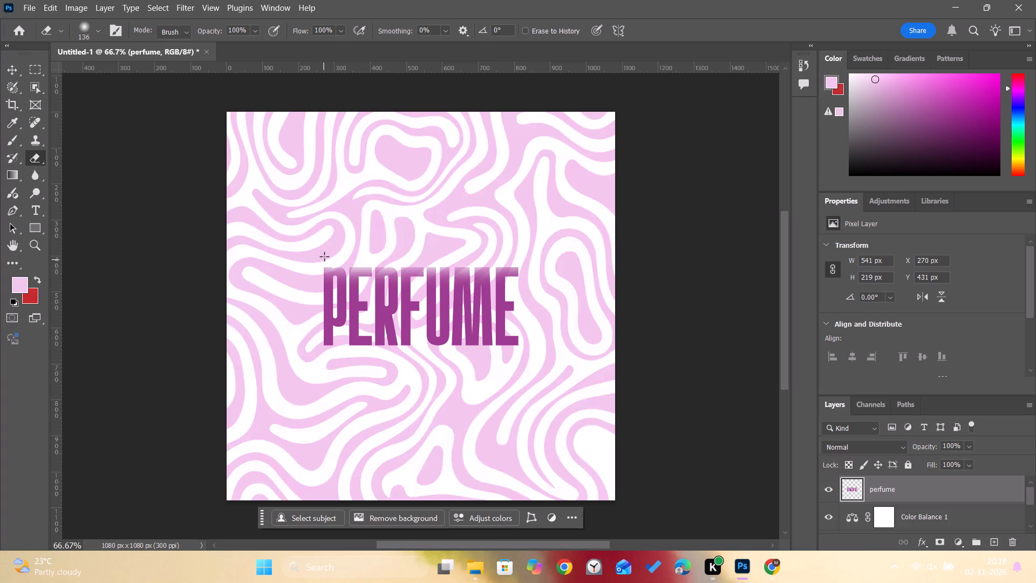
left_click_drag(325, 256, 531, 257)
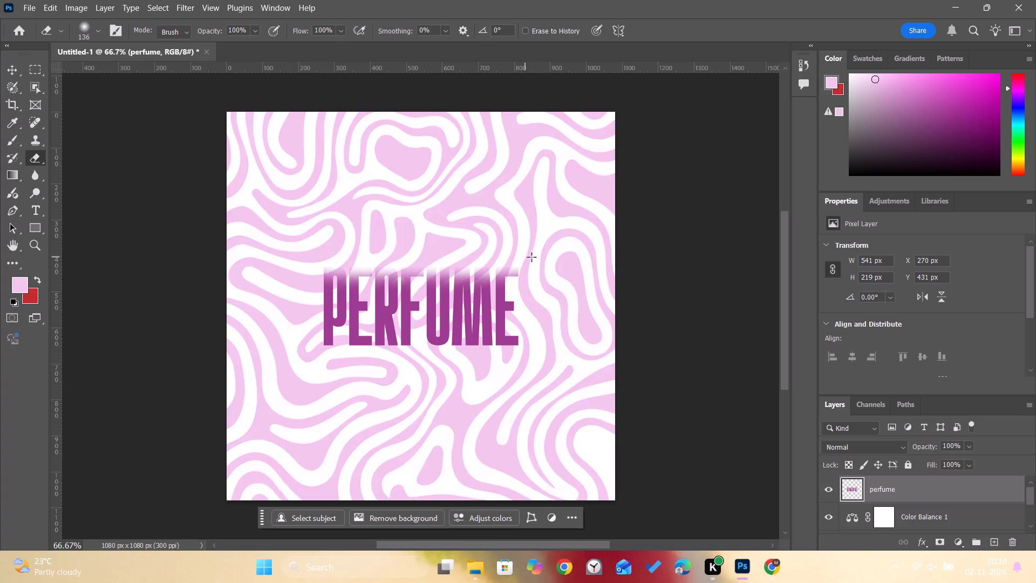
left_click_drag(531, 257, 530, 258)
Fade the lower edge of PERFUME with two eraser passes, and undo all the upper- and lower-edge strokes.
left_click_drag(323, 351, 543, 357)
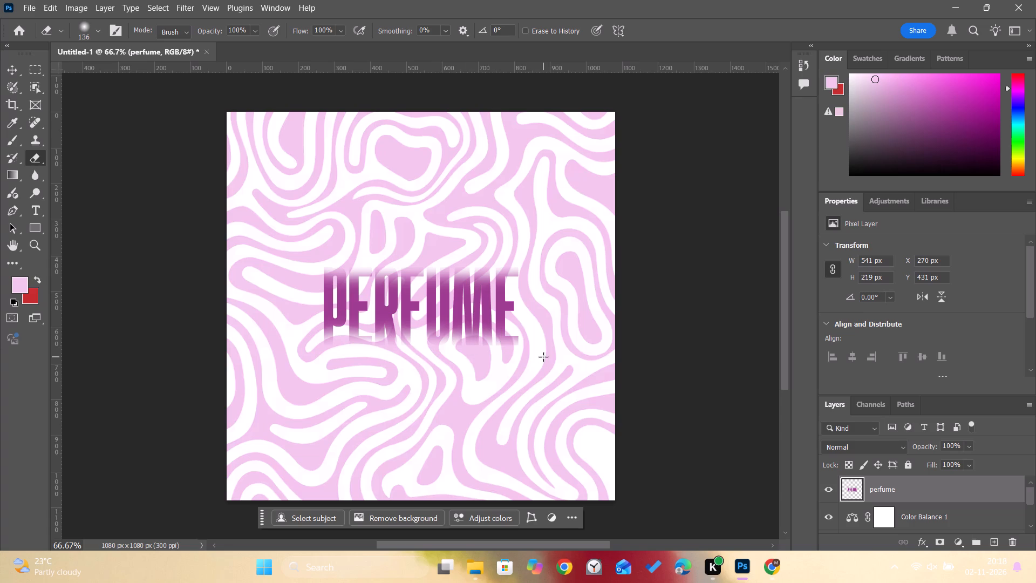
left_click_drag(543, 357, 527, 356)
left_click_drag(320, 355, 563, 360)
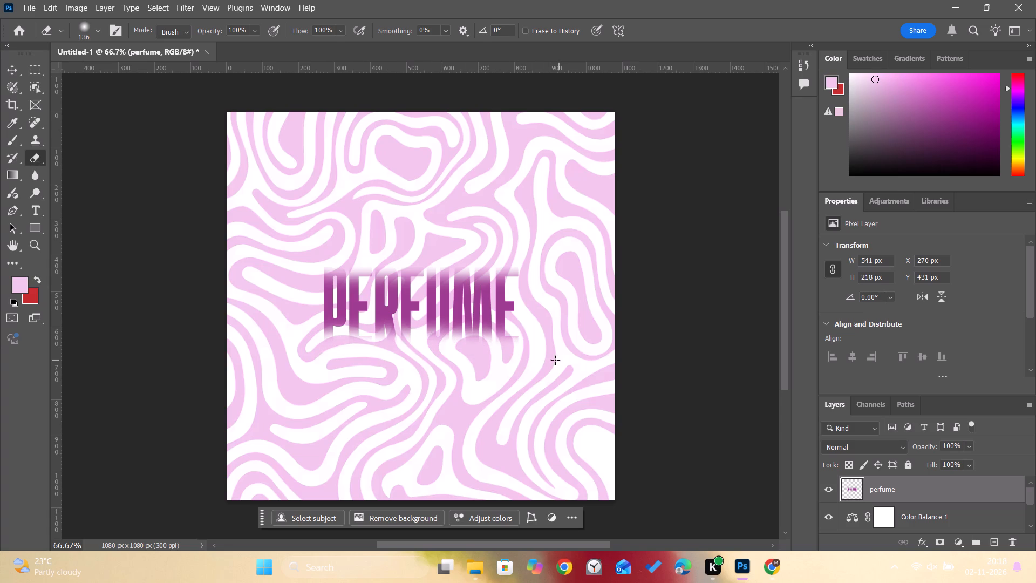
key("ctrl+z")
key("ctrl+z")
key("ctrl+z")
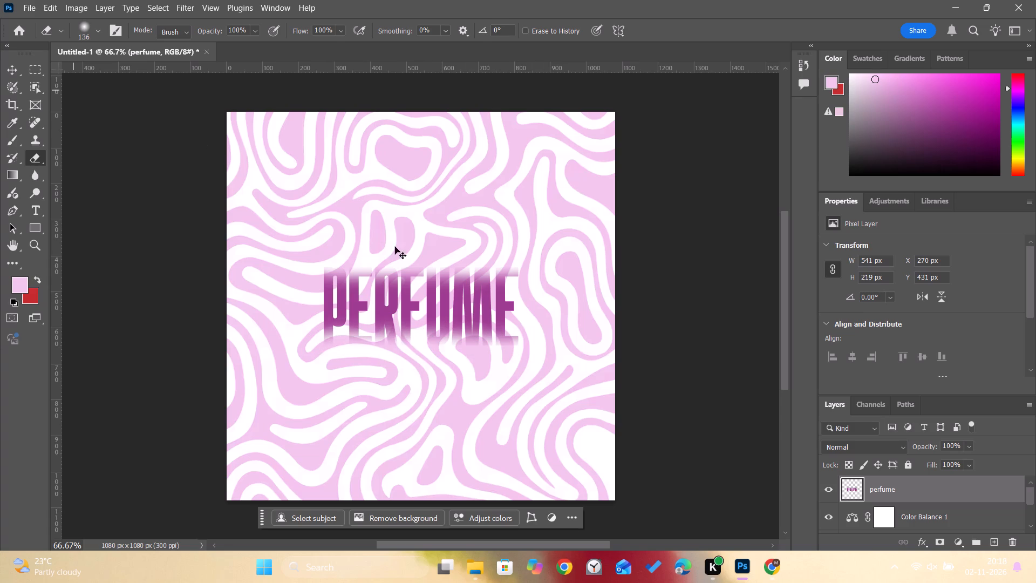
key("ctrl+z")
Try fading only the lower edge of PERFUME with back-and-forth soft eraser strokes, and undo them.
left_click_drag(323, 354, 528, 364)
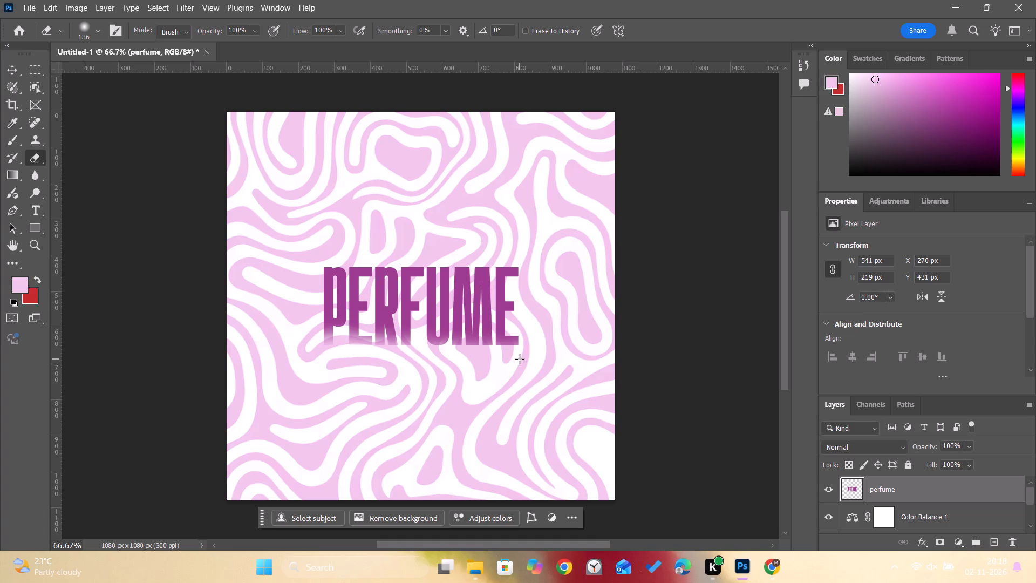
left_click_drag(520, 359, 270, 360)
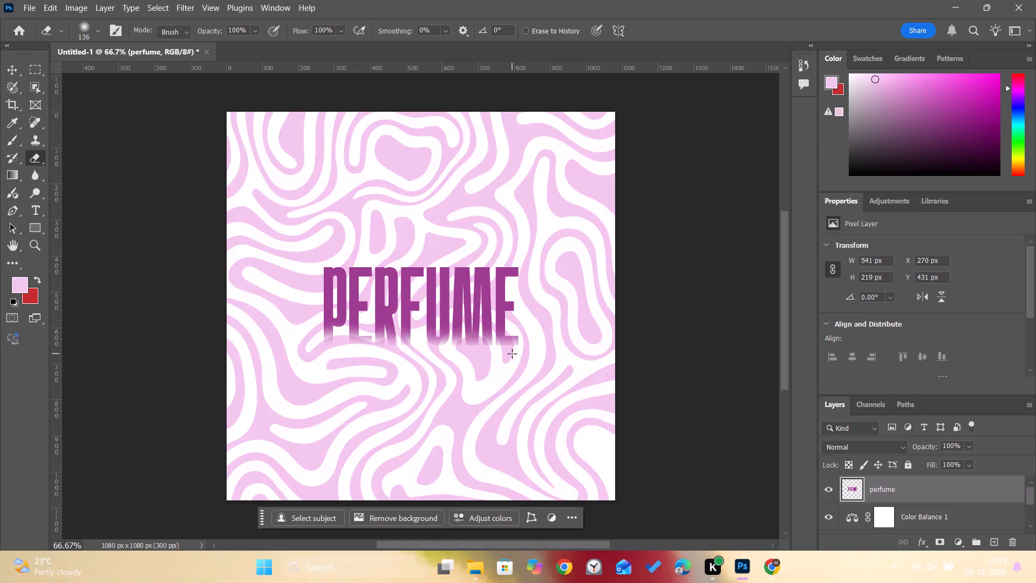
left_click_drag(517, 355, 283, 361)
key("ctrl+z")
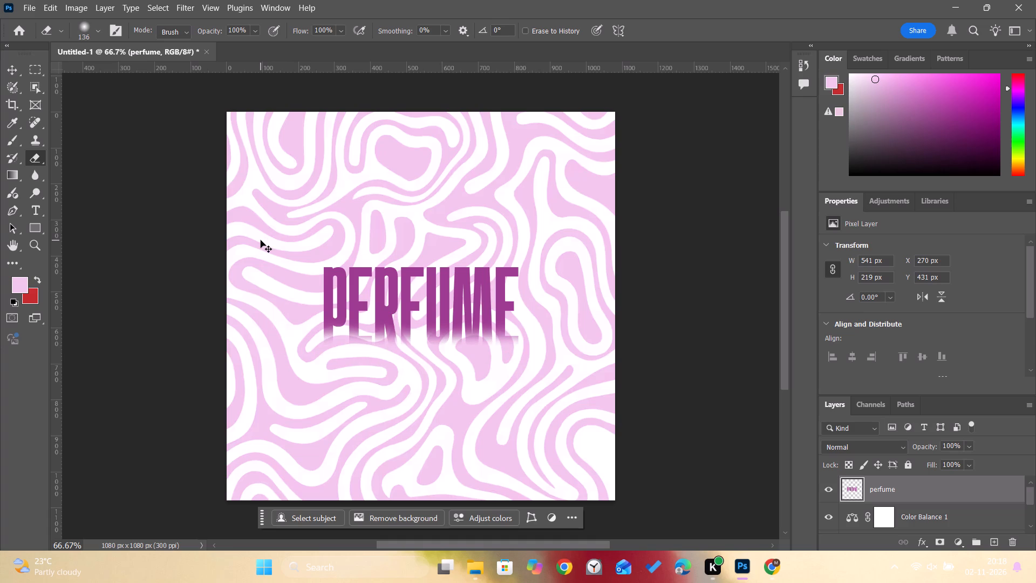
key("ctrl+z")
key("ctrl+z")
Fade the lower edge of the PERFUME lettering with soft eraser strokes running just below the letters.
left_click_drag(327, 352, 353, 352)
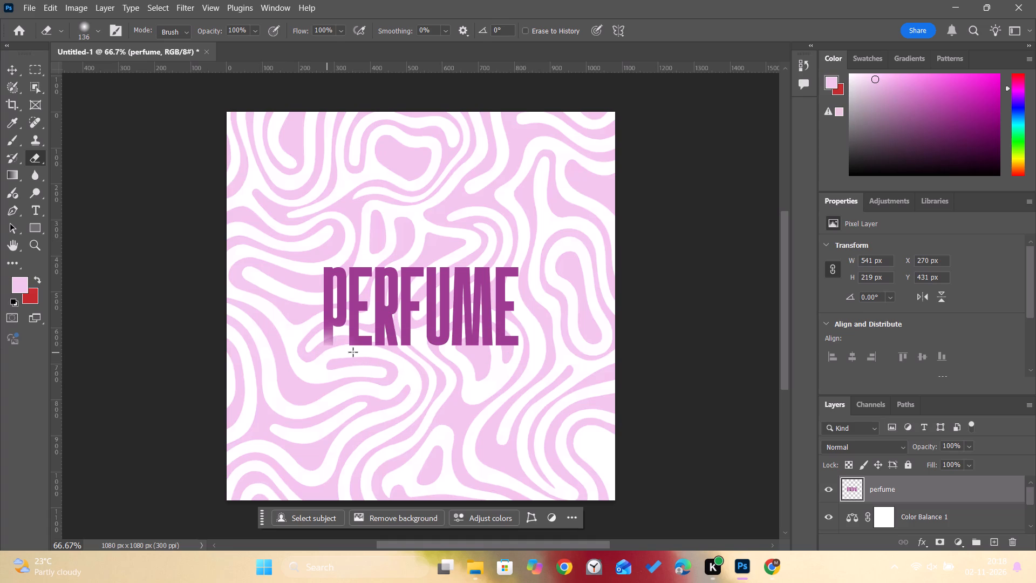
left_click_drag(353, 352, 525, 356)
left_click(15, 69)
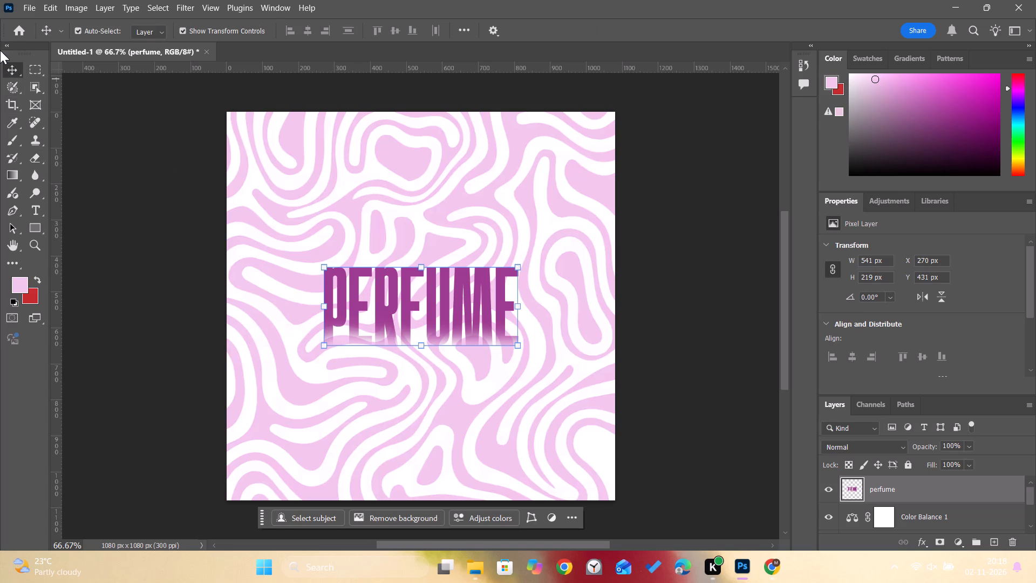
left_click(39, 157)
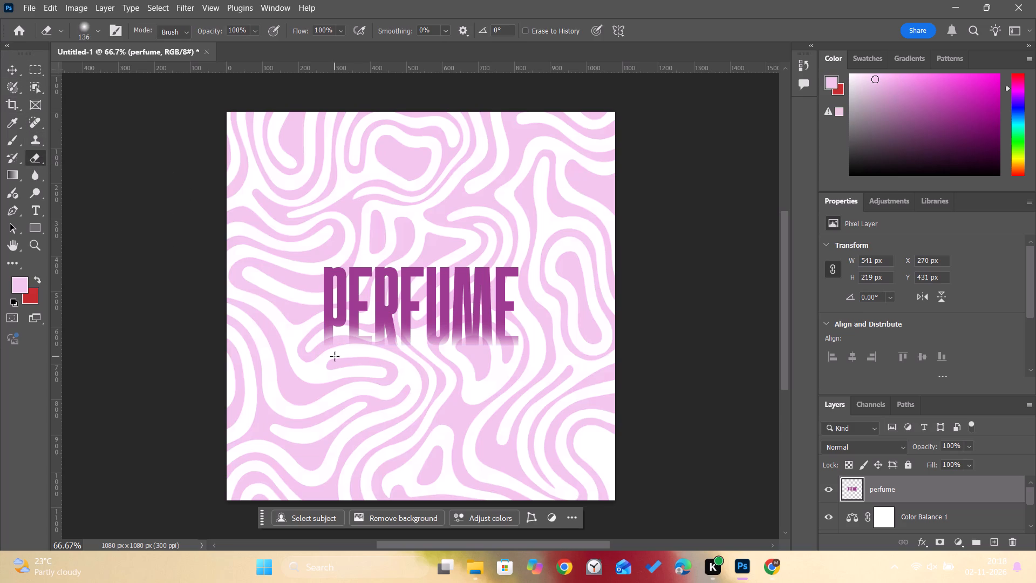
left_click_drag(329, 356, 441, 365)
left_click_drag(441, 365, 297, 356)
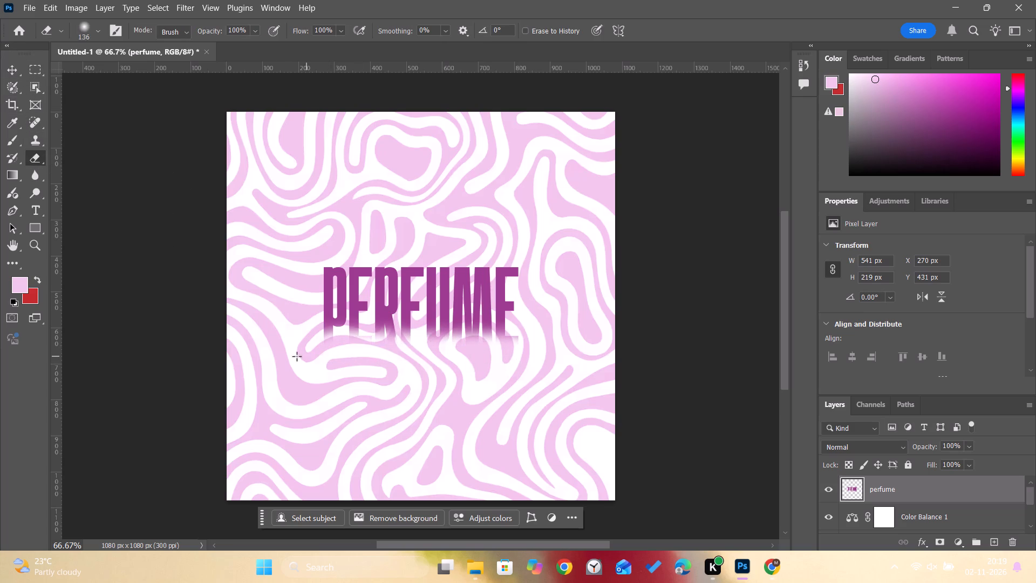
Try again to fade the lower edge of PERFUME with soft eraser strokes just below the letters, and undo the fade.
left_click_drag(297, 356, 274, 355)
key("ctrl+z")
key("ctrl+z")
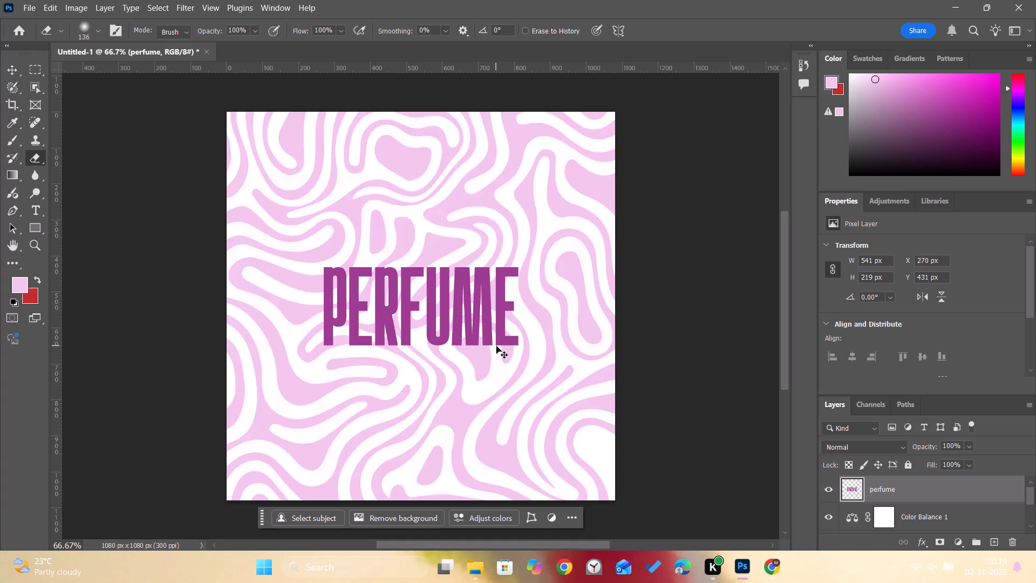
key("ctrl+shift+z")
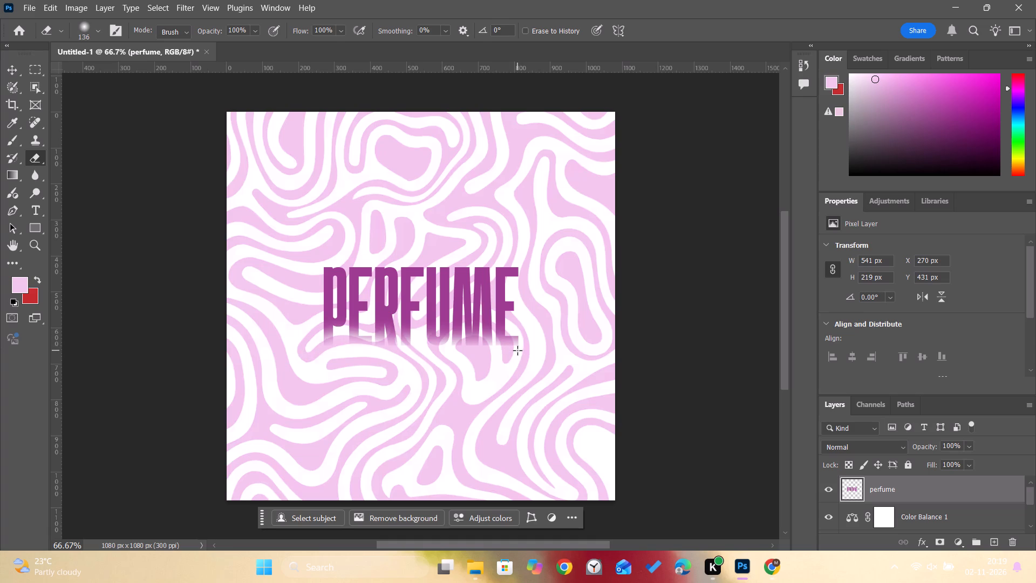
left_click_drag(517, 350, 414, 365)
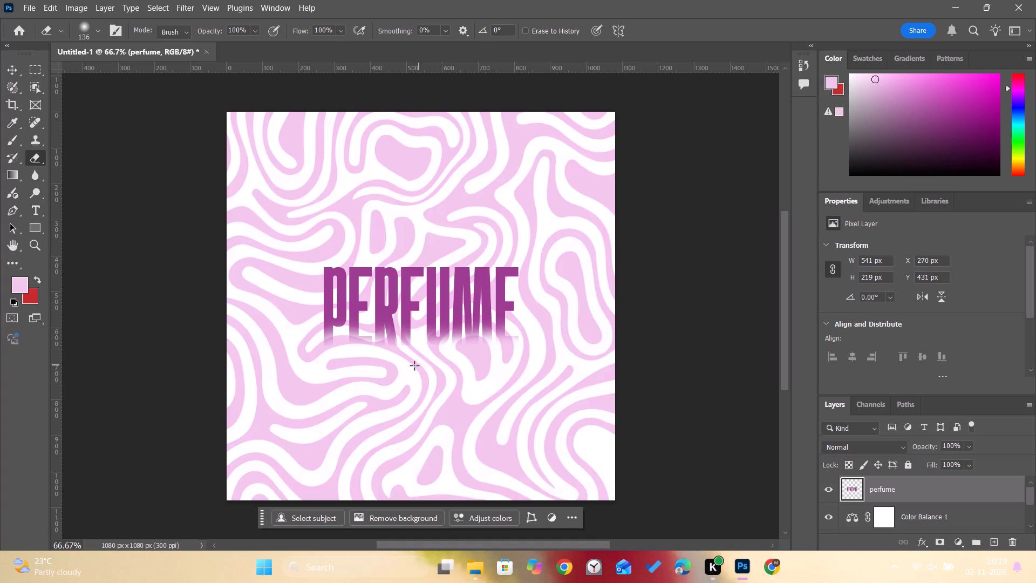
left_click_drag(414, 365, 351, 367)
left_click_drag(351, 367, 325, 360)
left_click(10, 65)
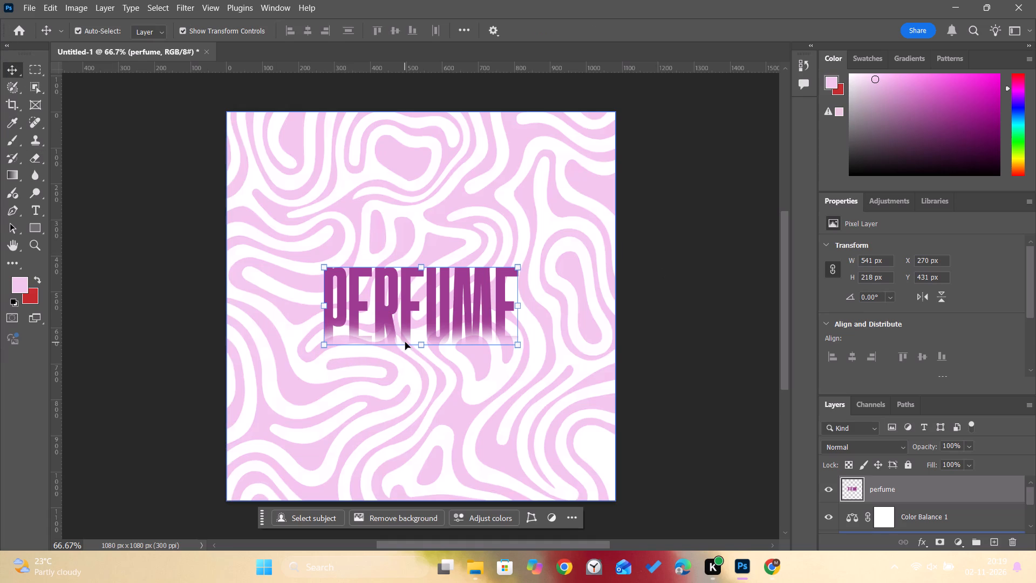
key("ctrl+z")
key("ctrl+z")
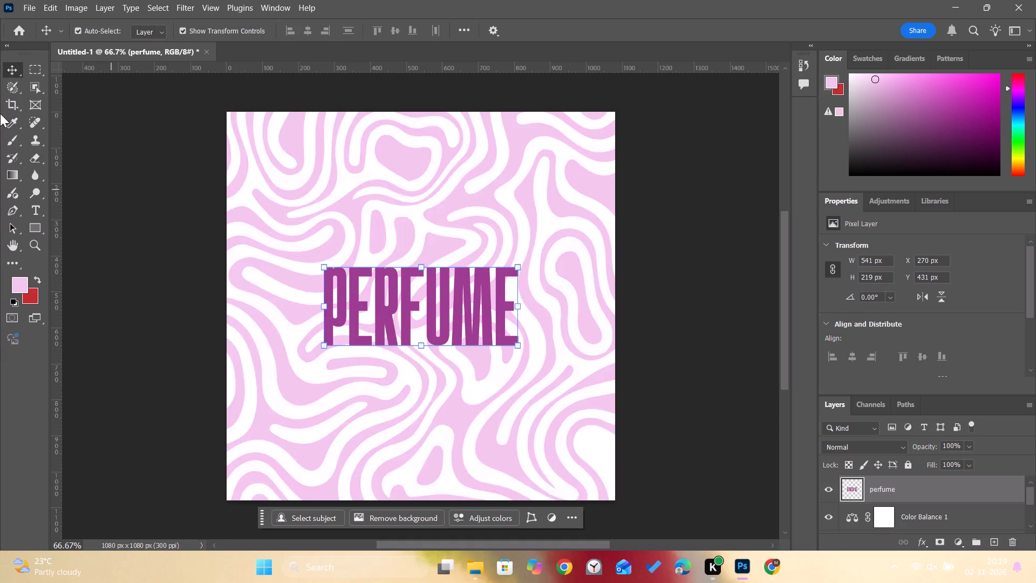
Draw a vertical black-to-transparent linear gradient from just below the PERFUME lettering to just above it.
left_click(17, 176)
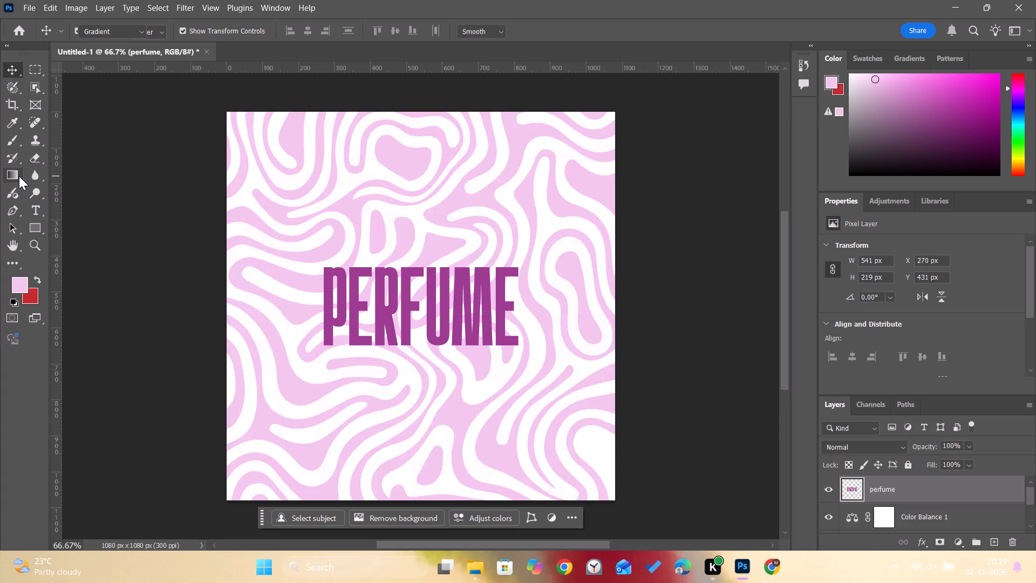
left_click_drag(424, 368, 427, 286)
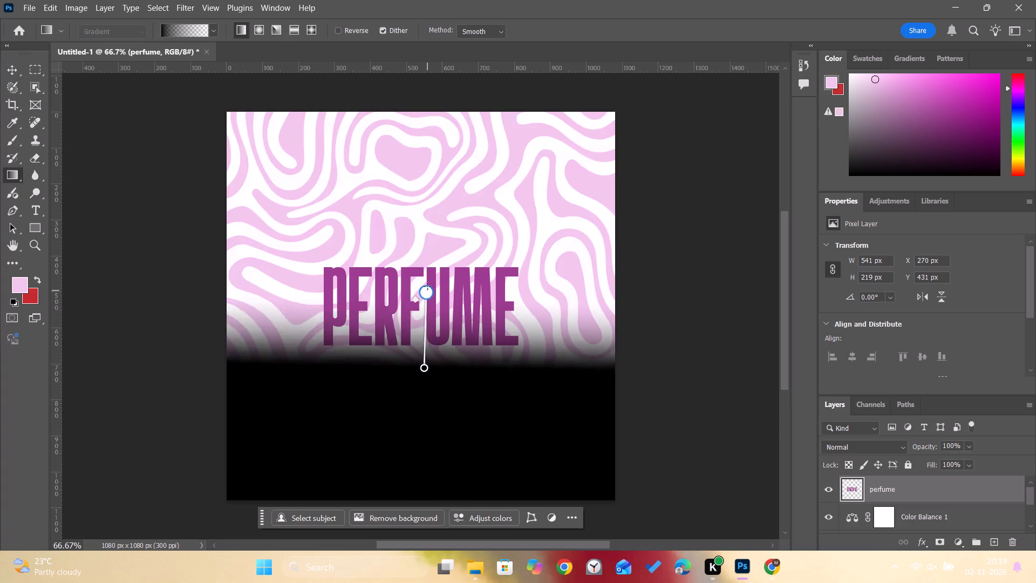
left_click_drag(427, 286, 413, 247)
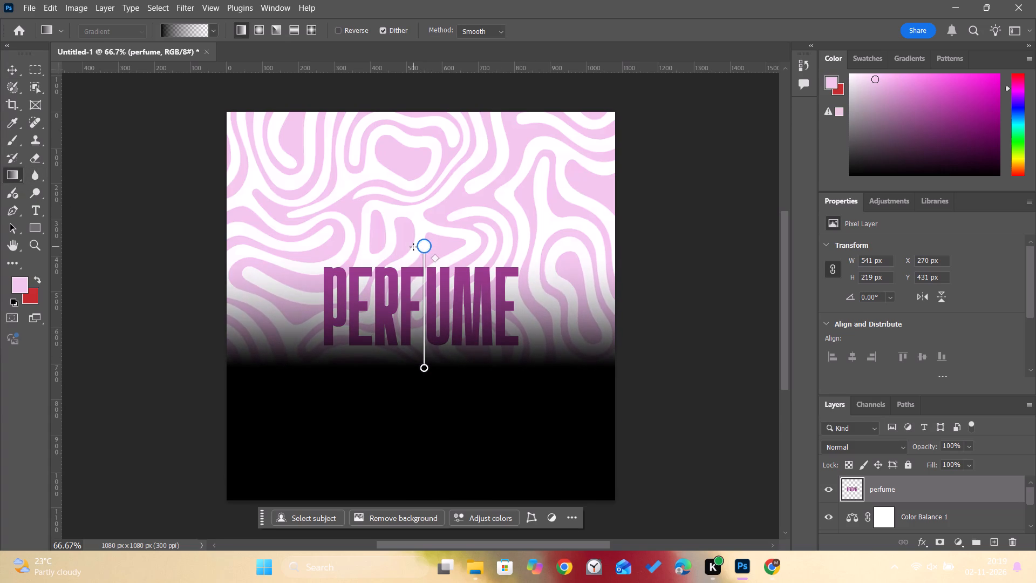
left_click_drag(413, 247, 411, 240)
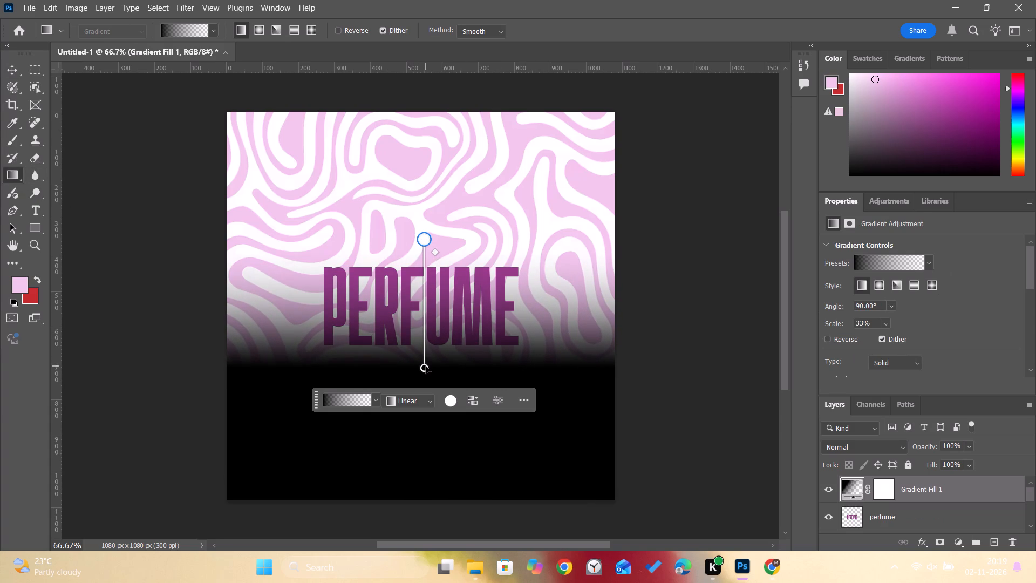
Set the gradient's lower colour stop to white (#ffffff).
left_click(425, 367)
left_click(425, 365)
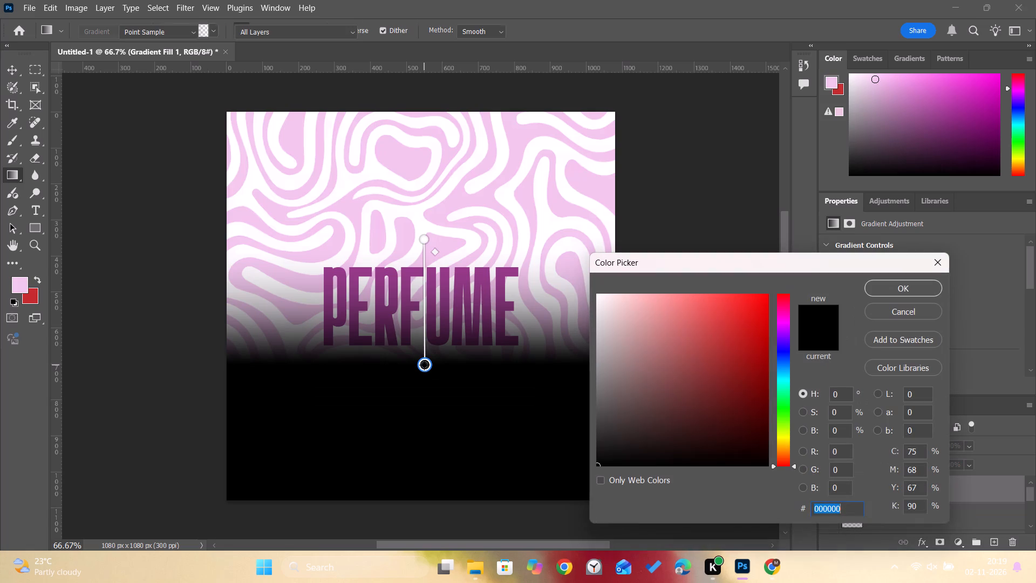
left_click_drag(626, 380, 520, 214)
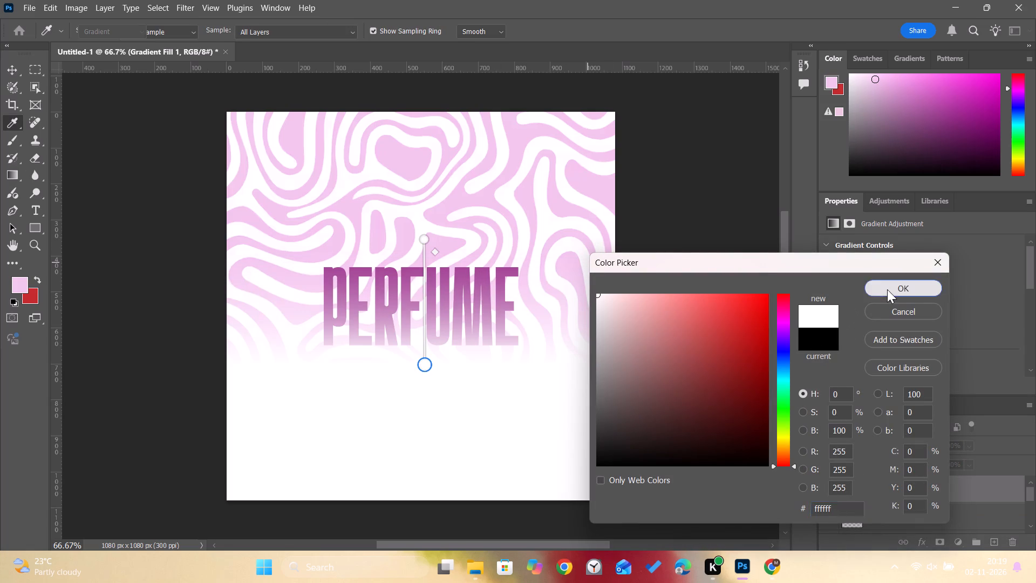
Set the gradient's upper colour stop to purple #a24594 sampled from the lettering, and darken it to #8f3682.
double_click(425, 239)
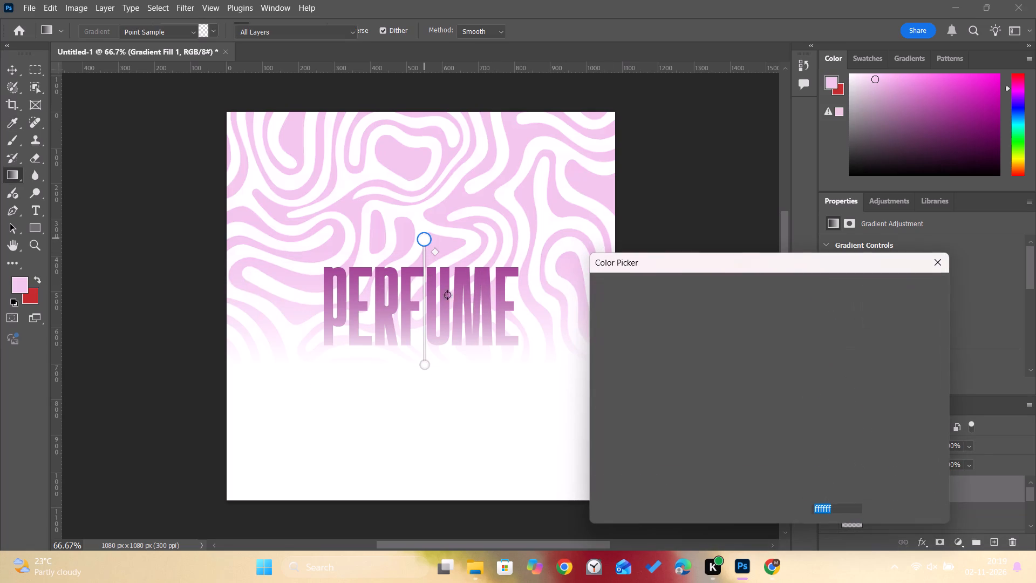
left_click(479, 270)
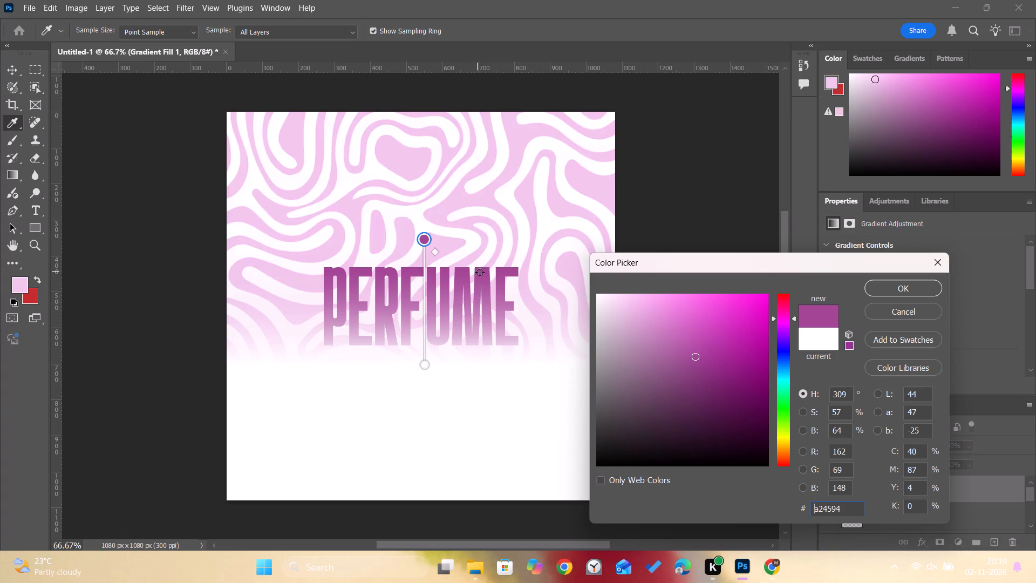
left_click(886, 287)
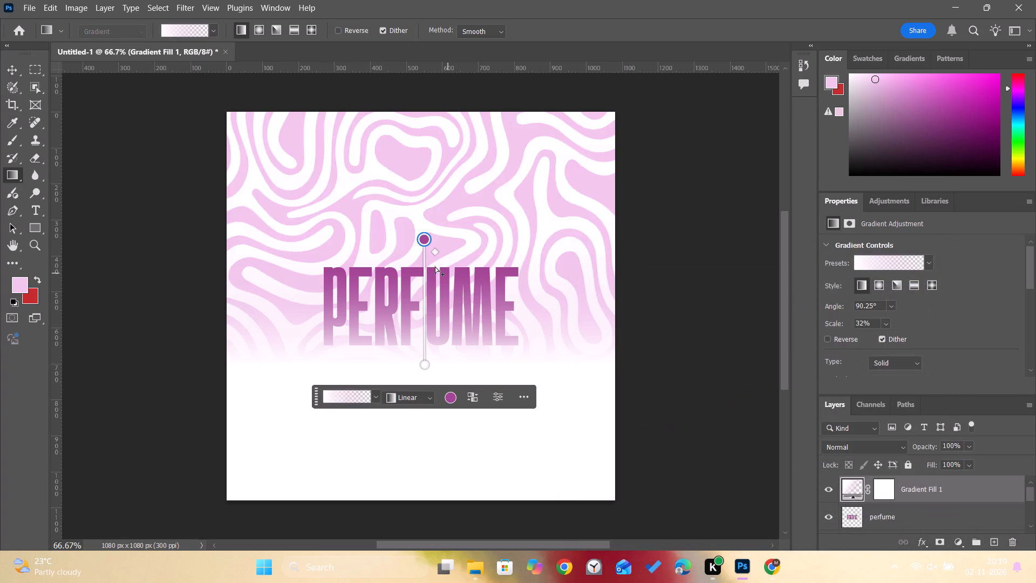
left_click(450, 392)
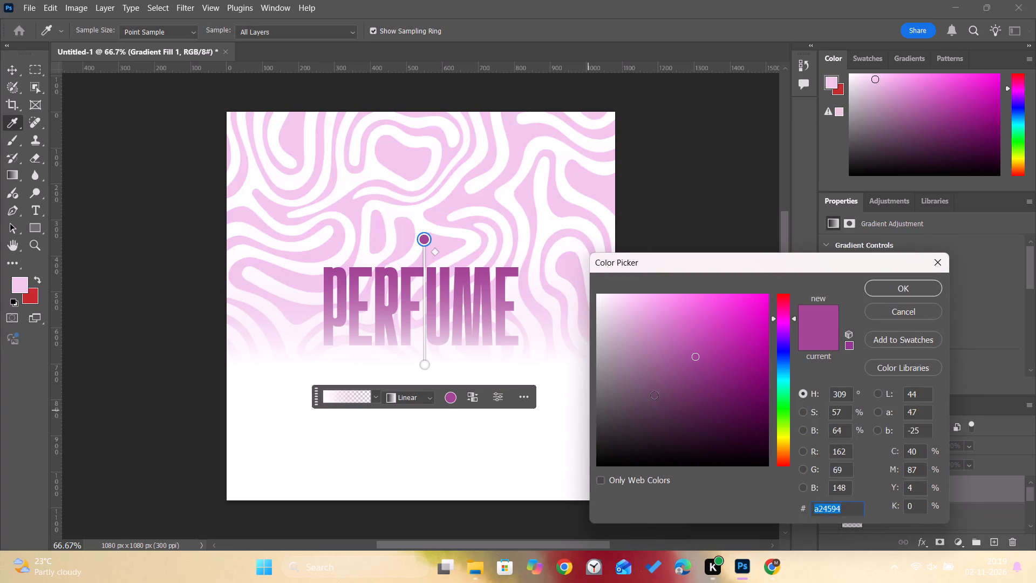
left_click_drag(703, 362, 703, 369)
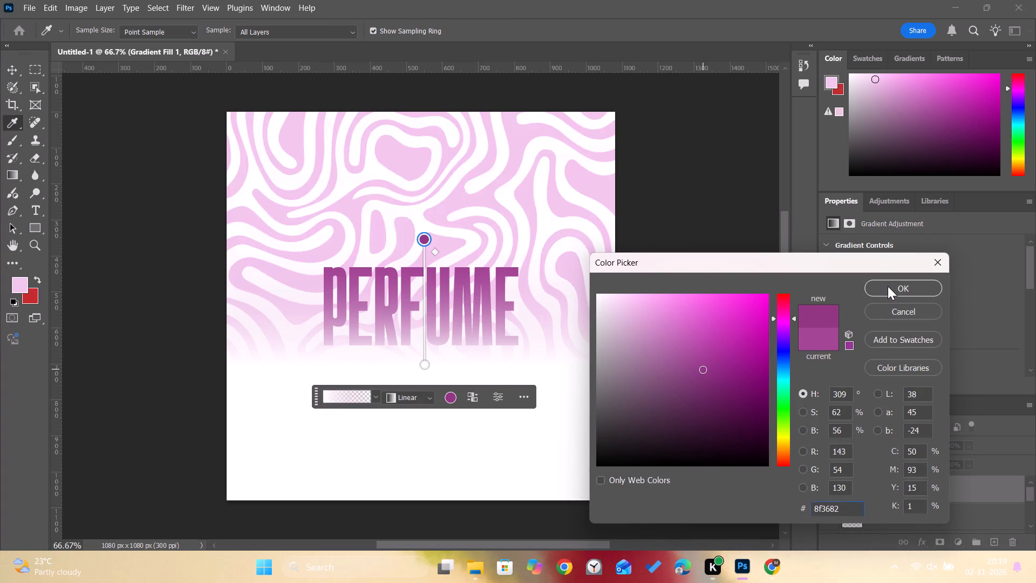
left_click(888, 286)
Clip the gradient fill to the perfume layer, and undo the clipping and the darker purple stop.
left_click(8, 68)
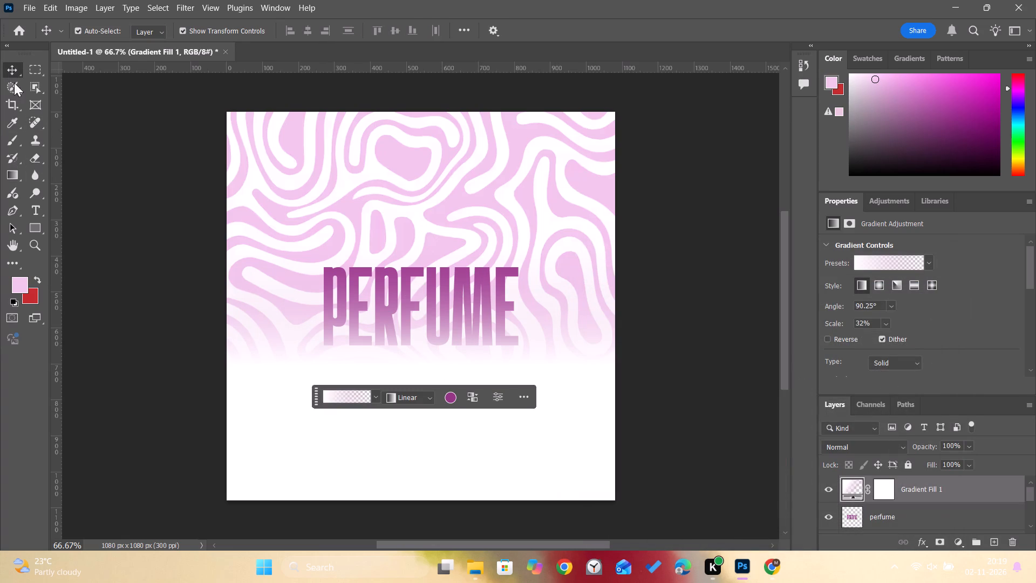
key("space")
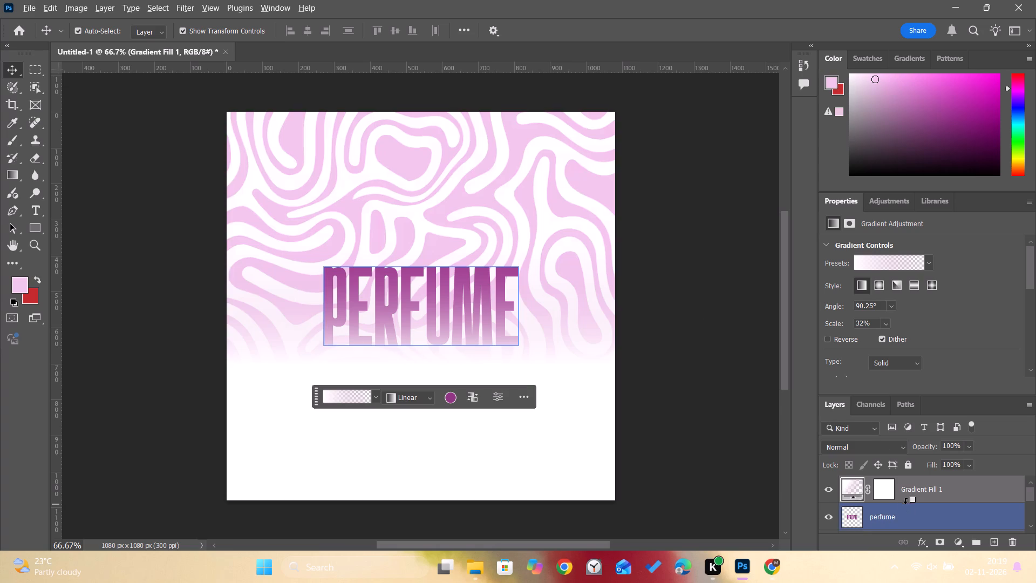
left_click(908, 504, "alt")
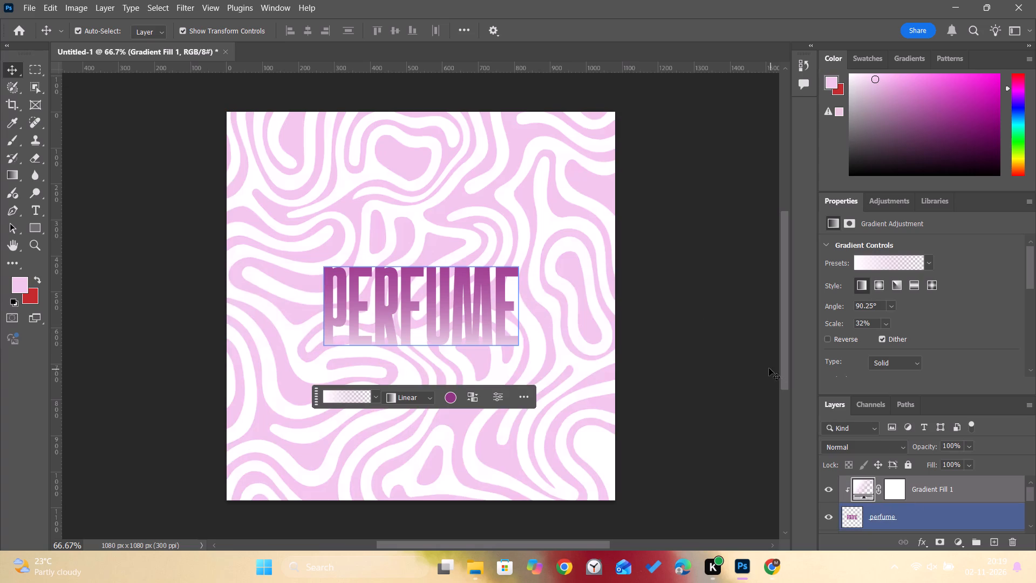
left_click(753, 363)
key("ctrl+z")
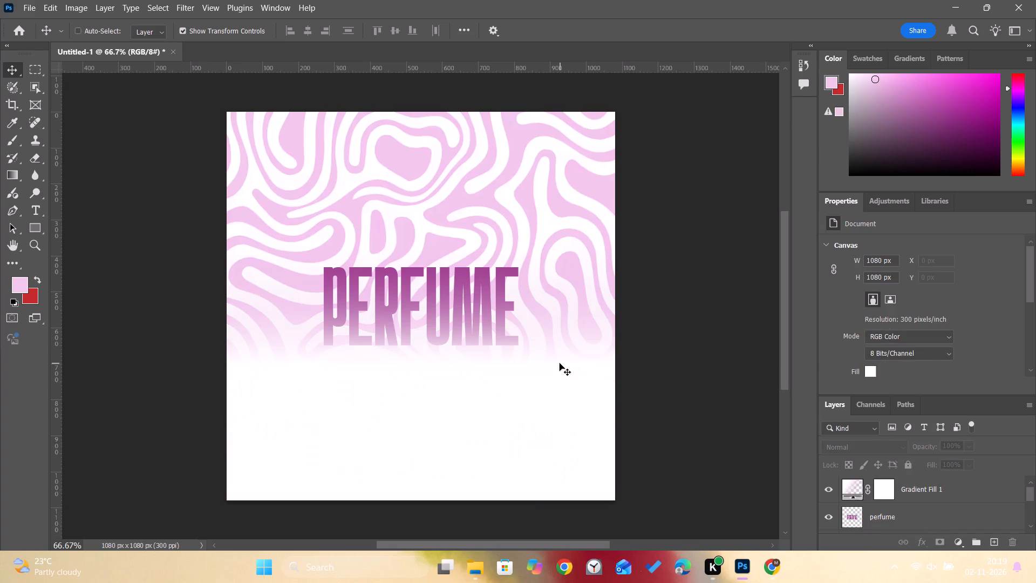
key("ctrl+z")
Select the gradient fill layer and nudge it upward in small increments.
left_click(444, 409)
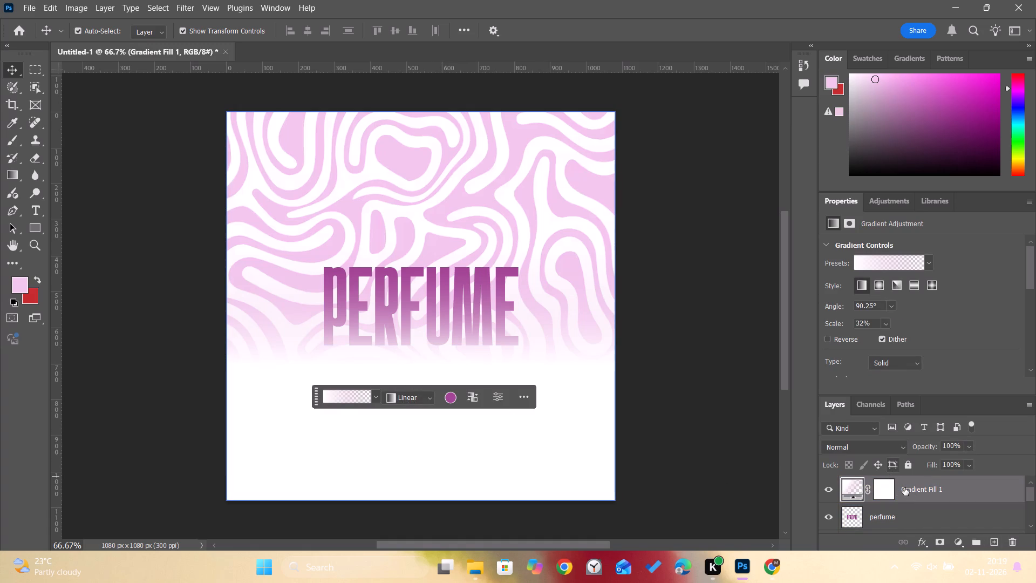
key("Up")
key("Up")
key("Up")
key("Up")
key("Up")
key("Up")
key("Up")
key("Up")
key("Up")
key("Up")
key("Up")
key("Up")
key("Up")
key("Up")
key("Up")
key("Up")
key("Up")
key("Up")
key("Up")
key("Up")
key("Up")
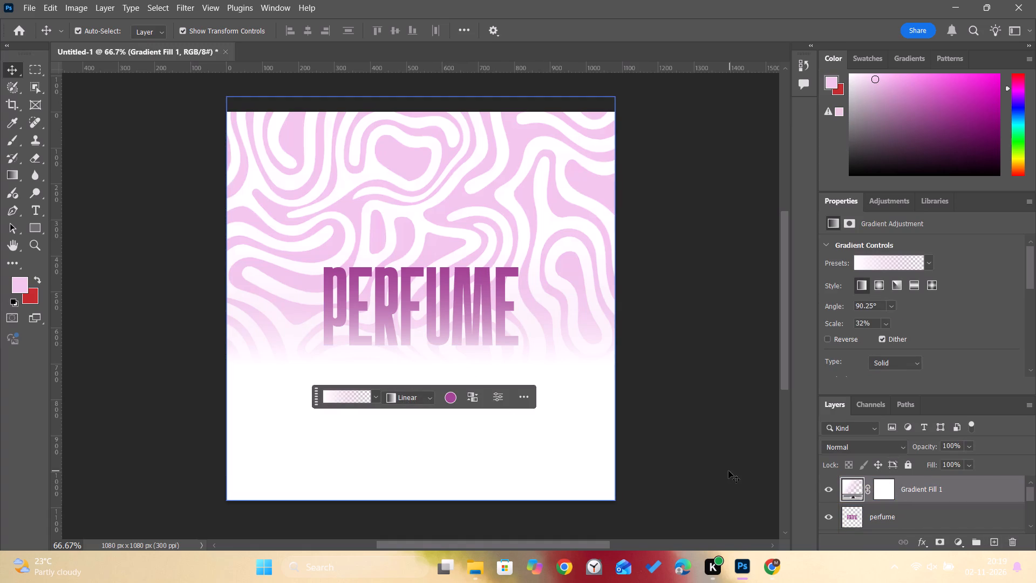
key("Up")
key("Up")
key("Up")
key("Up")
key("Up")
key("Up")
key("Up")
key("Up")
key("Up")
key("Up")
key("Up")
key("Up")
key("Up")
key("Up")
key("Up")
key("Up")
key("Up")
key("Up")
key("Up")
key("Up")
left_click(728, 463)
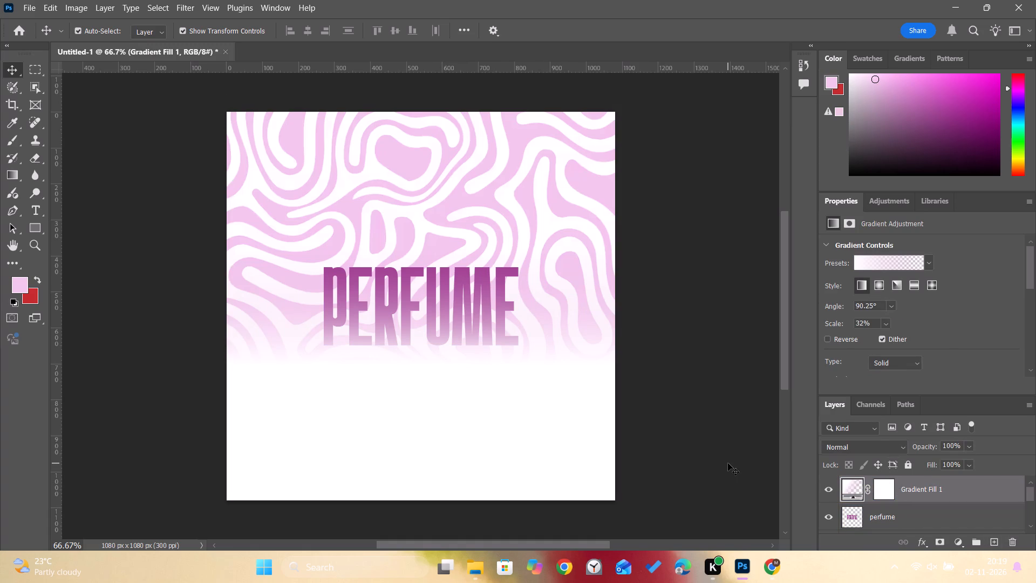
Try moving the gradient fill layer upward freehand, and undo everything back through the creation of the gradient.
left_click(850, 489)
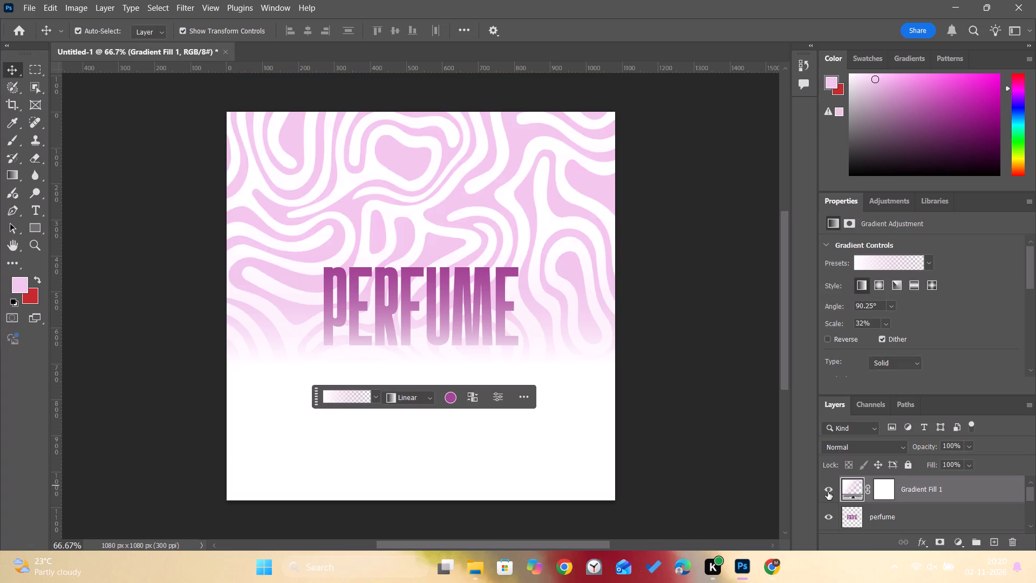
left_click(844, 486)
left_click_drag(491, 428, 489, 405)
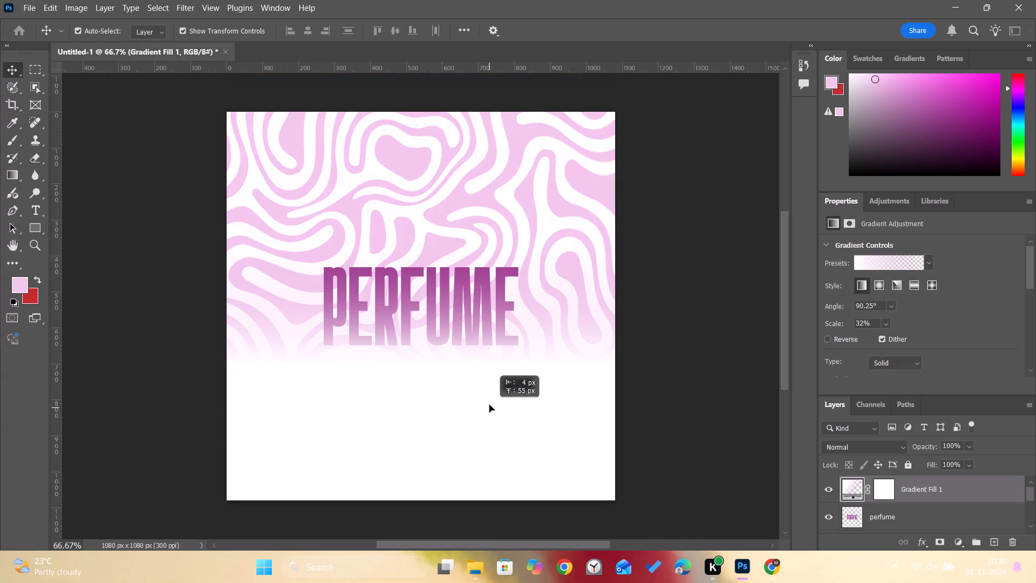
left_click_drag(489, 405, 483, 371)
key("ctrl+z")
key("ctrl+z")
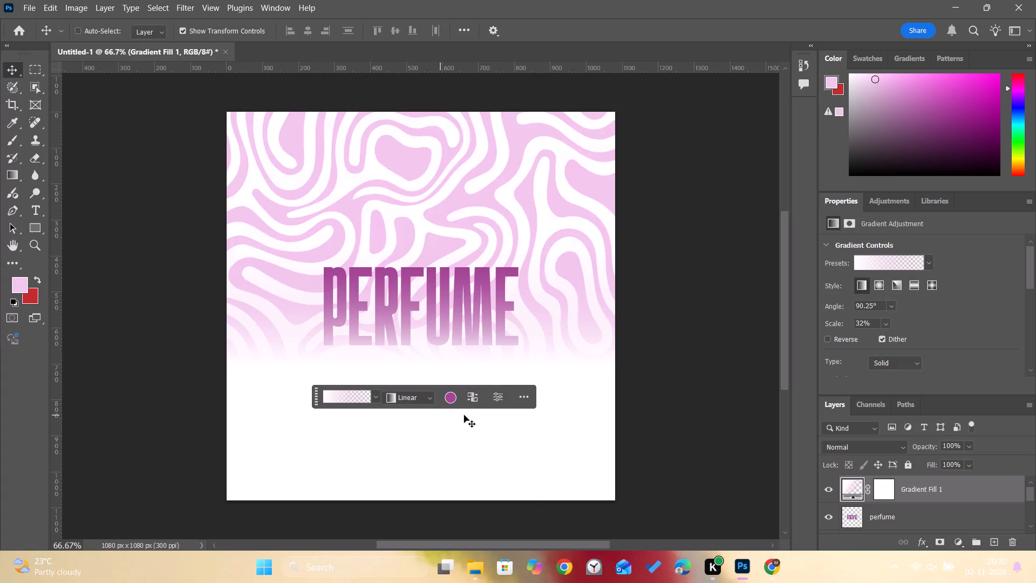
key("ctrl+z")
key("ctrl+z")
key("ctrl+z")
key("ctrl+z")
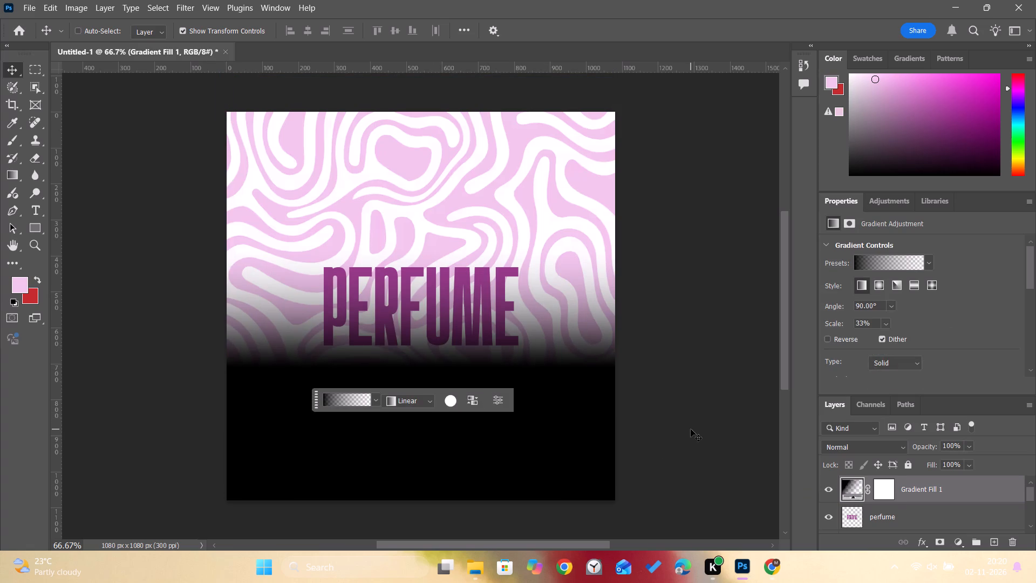
Draw a 90° linear black-to-transparent gradient fill from the lettering's base to just above its top, scale about 22%, with its midpoint centred.
left_click(15, 173)
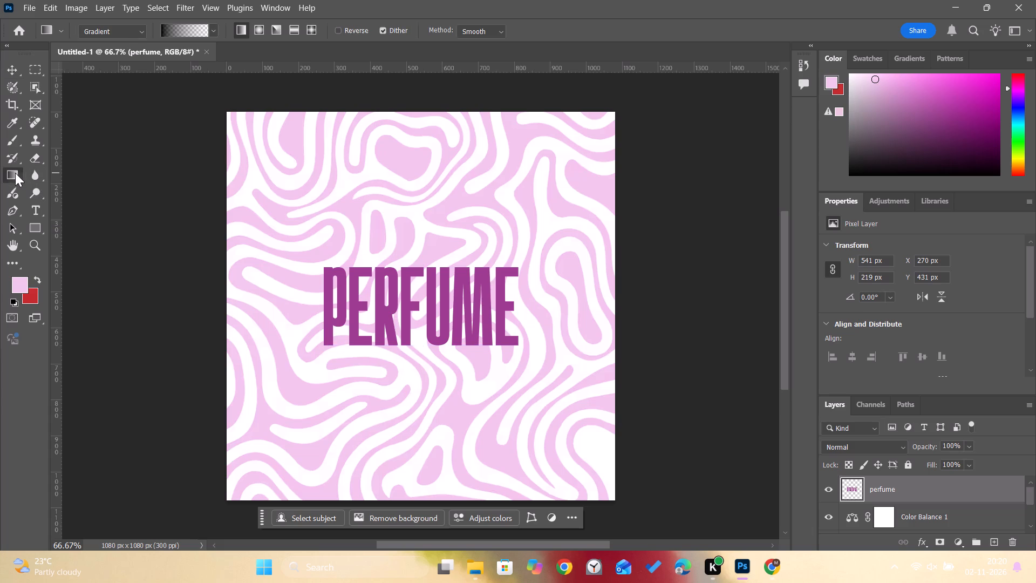
left_click_drag(416, 346, 408, 312)
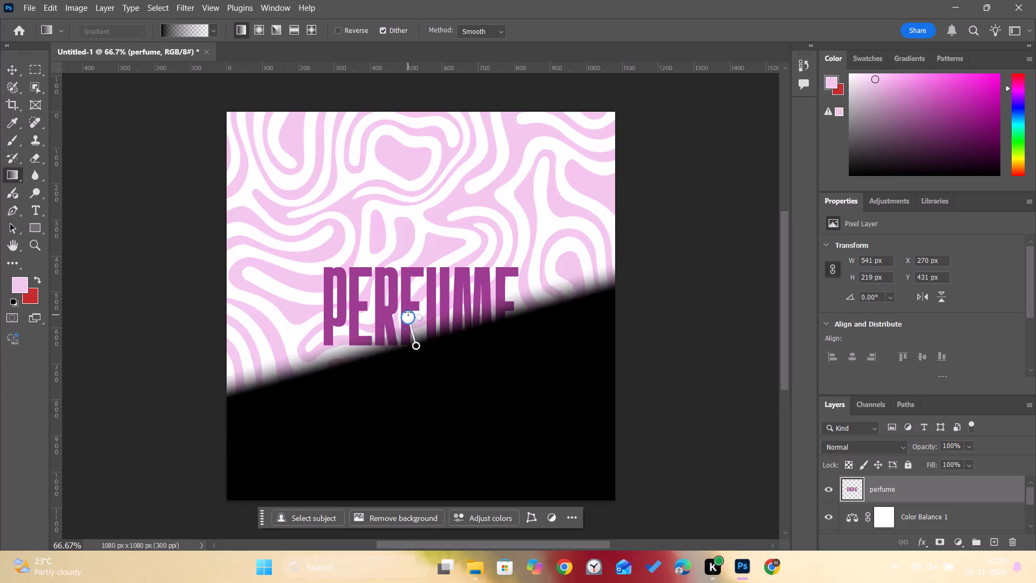
left_click_drag(408, 312, 409, 231)
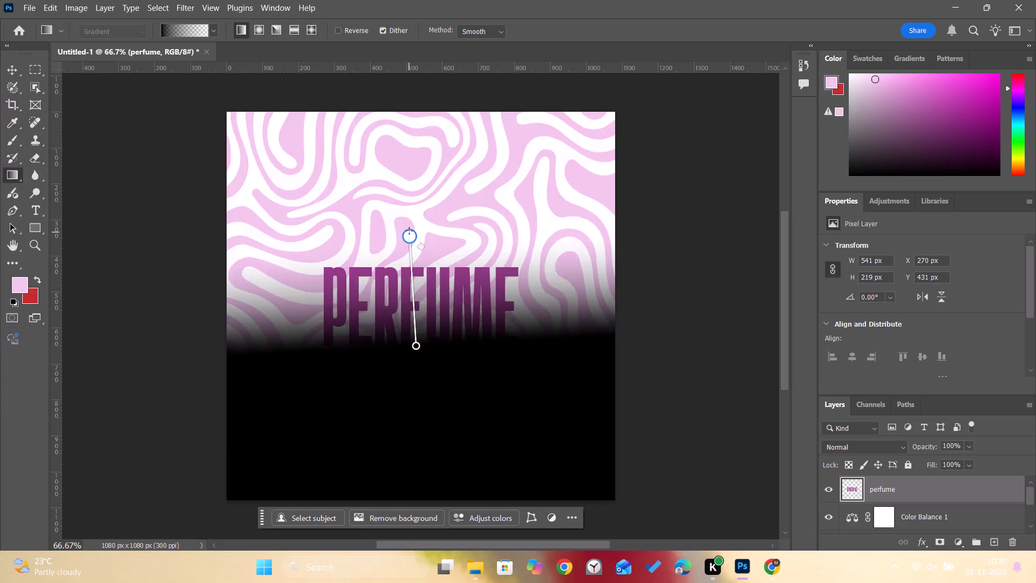
left_click_drag(409, 231, 407, 171)
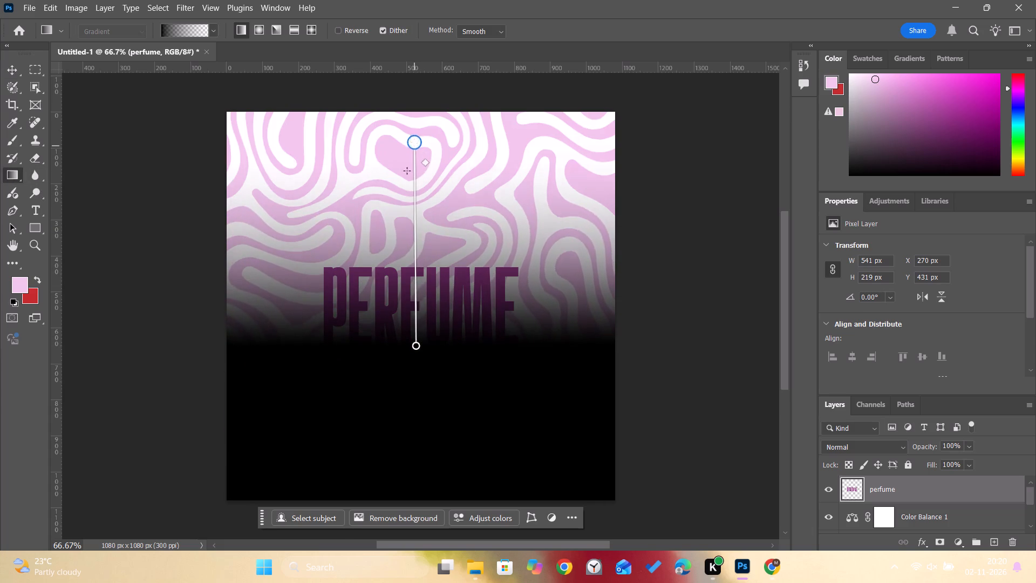
left_click_drag(407, 171, 413, 260)
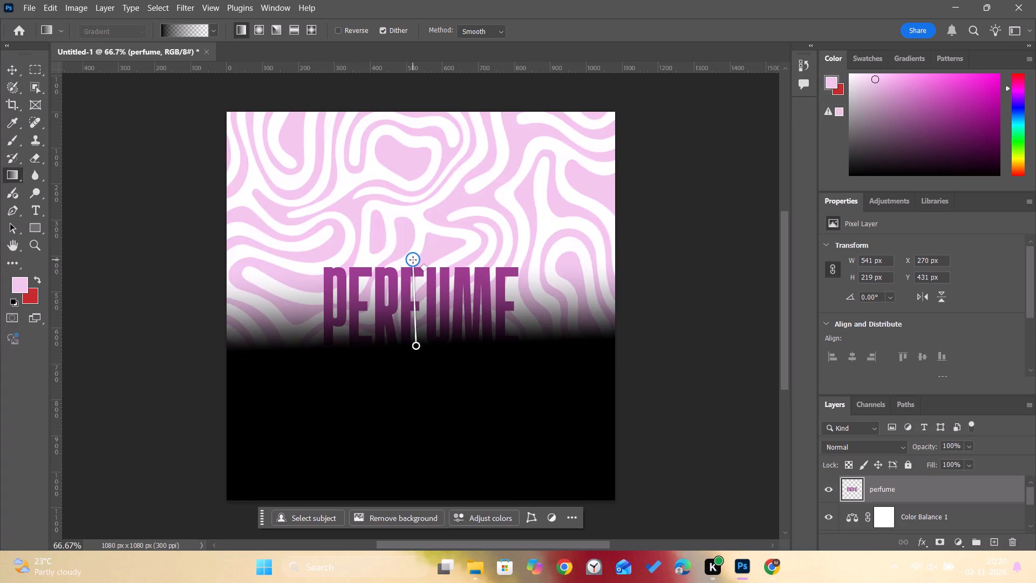
left_click_drag(413, 260, 415, 261)
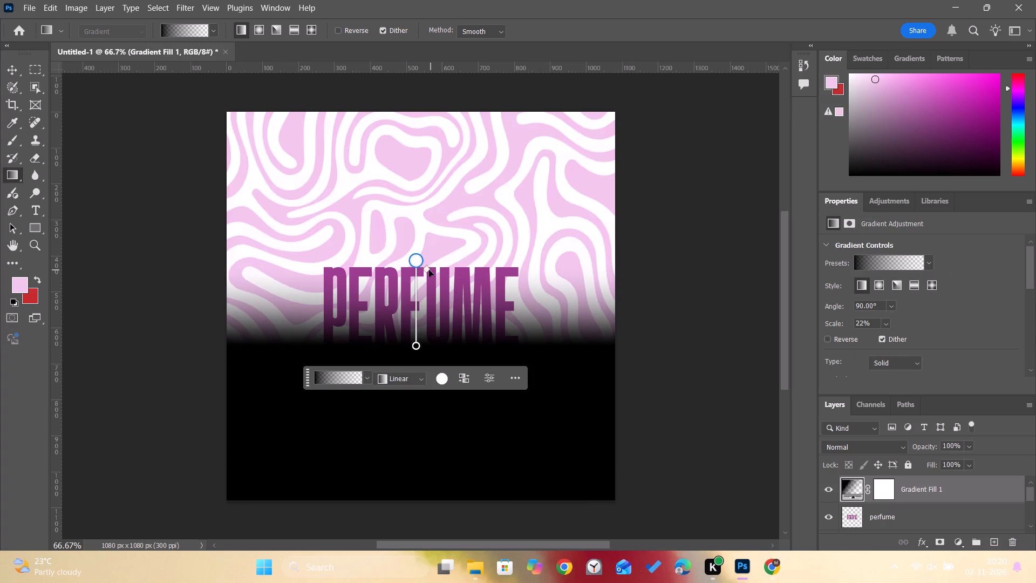
left_click_drag(427, 269, 430, 330)
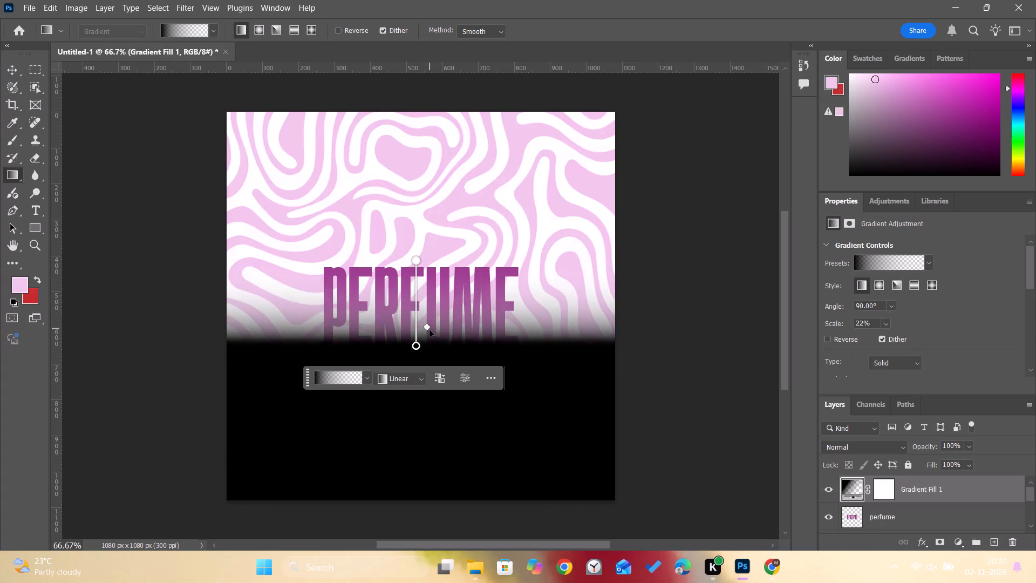
left_click_drag(430, 330, 428, 318)
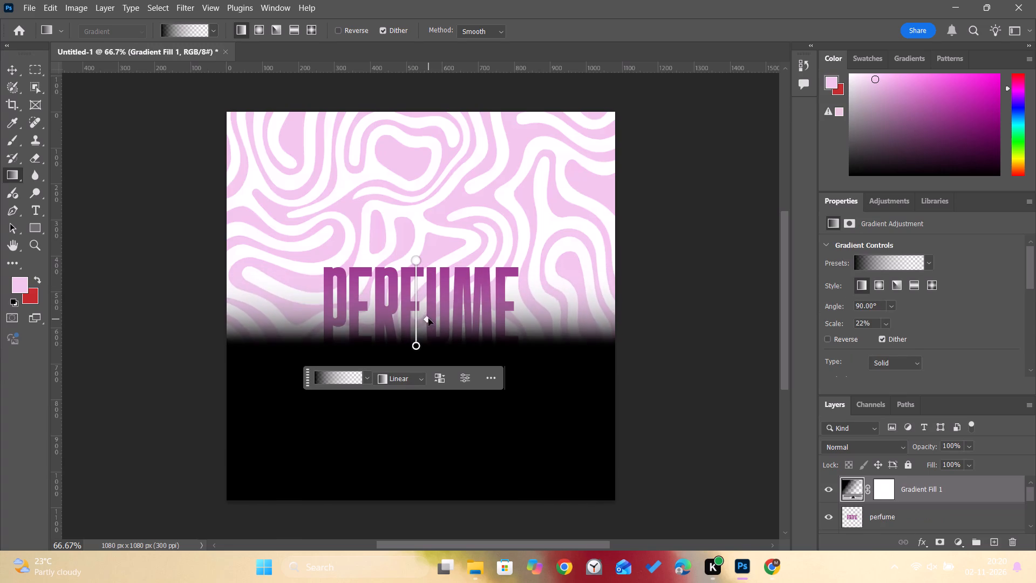
left_click_drag(428, 318, 431, 304)
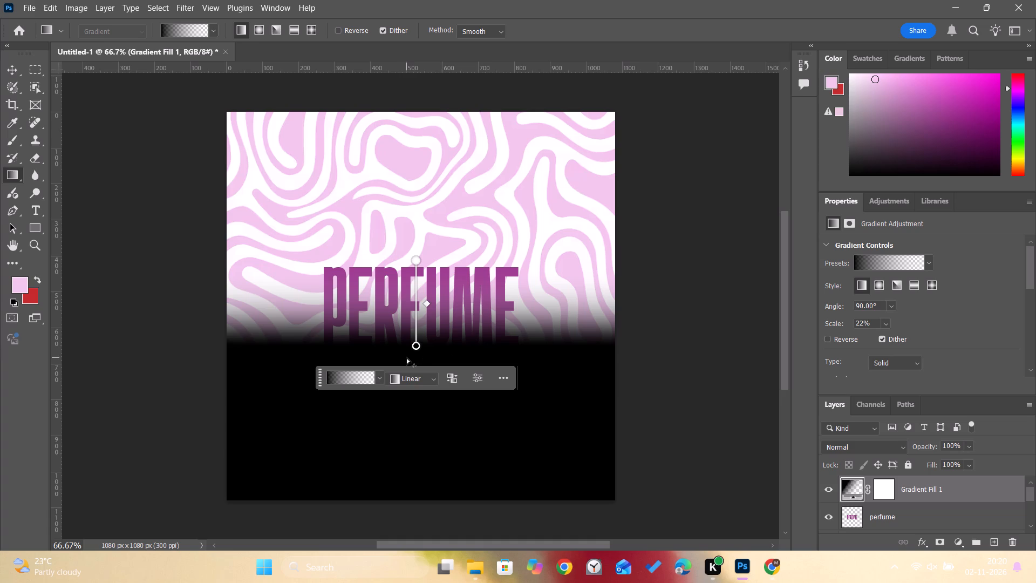
Set the gradient's lower colour stop to white #ffffff, sampled from the background.
double_click(418, 345)
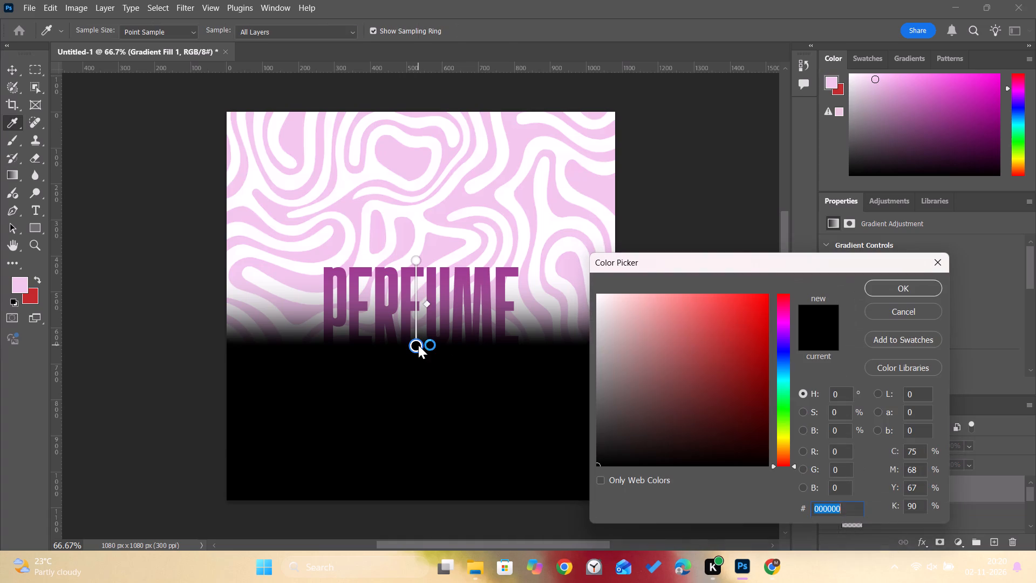
left_click_drag(644, 379, 568, 259)
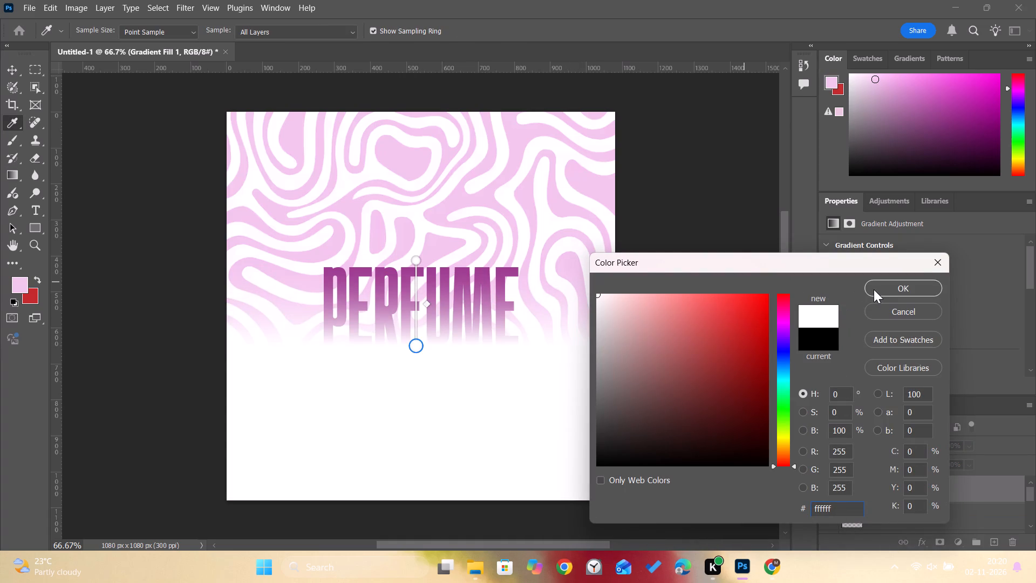
left_click(877, 287)
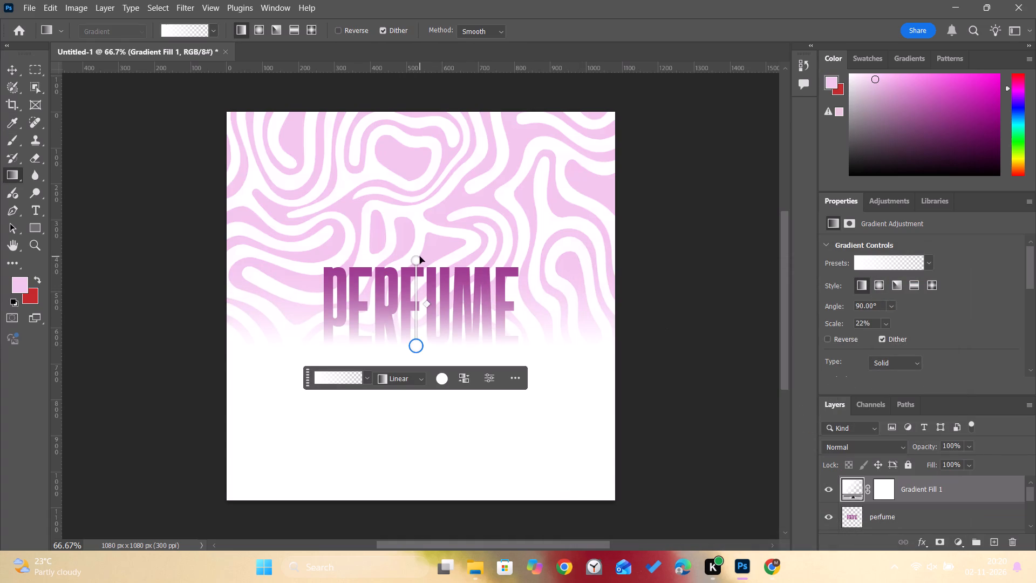
Set the gradient's upper colour stop to purple #9c3a8e, sampled from the PERFUME lettering.
left_click(415, 267)
double_click(415, 263)
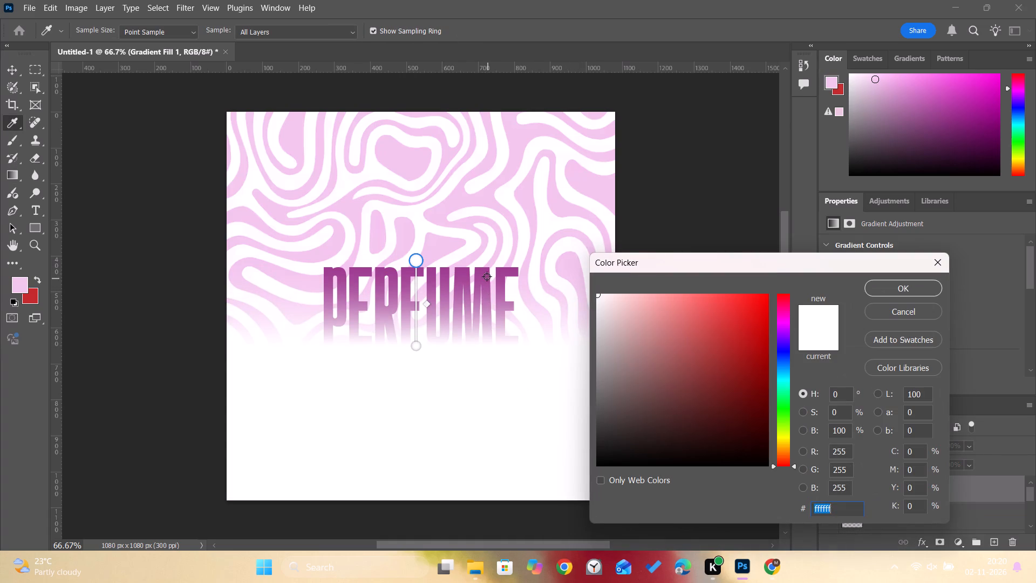
left_click(483, 270)
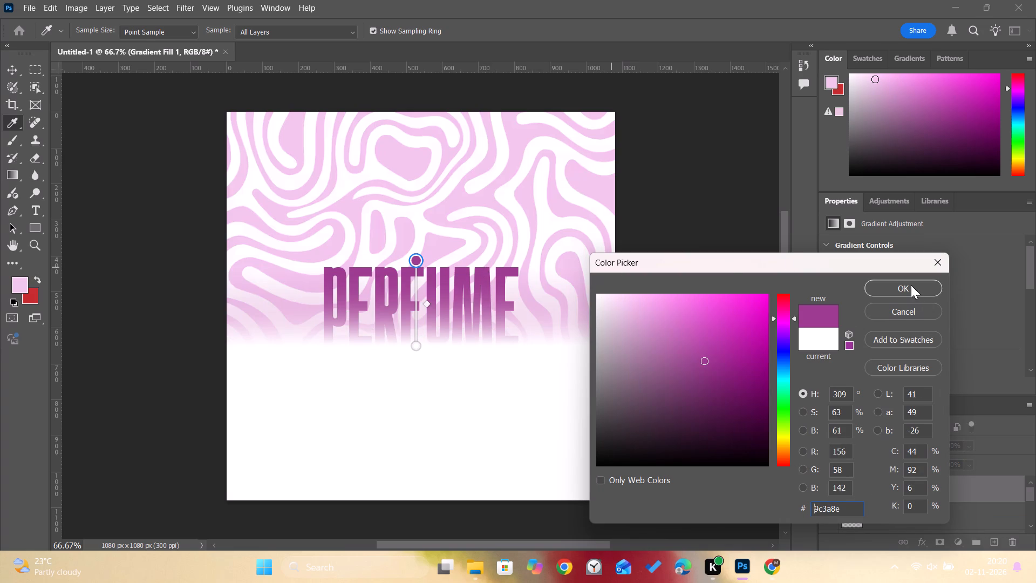
left_click(911, 285)
Clip the gradient fill layer to the perfume layer, and deselect the layers.
left_click(13, 68)
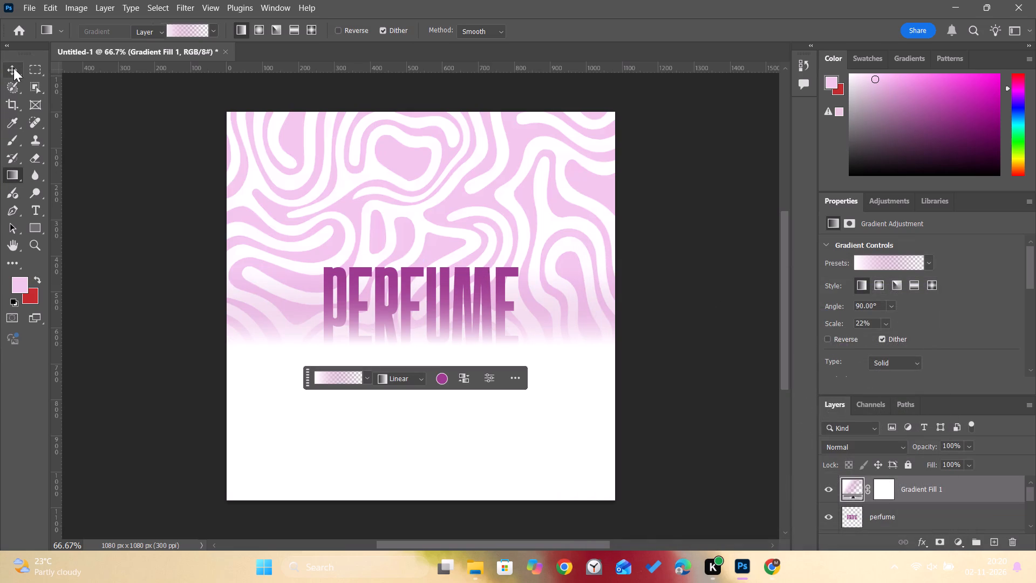
left_click(880, 504, "alt")
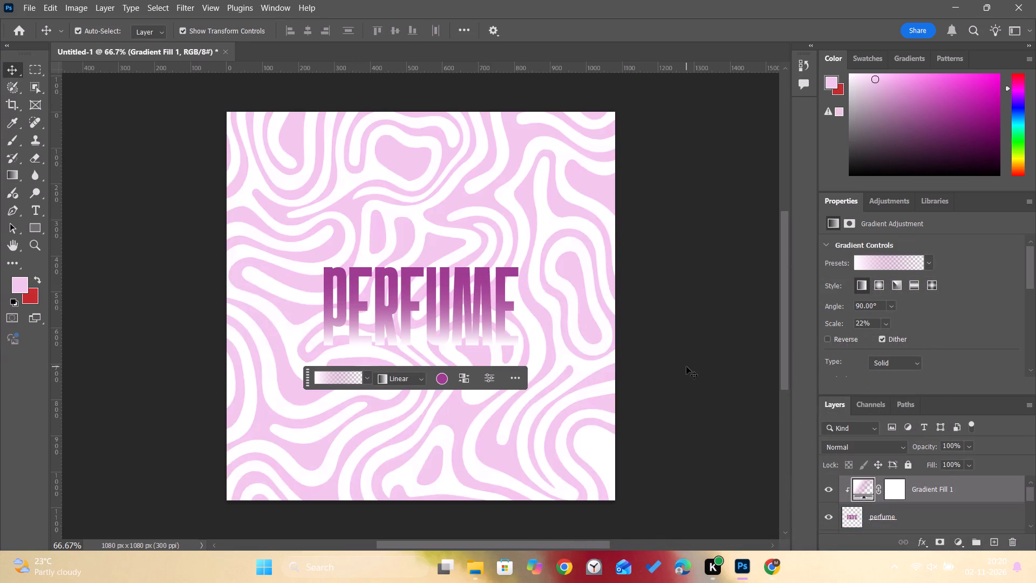
left_click(687, 365)
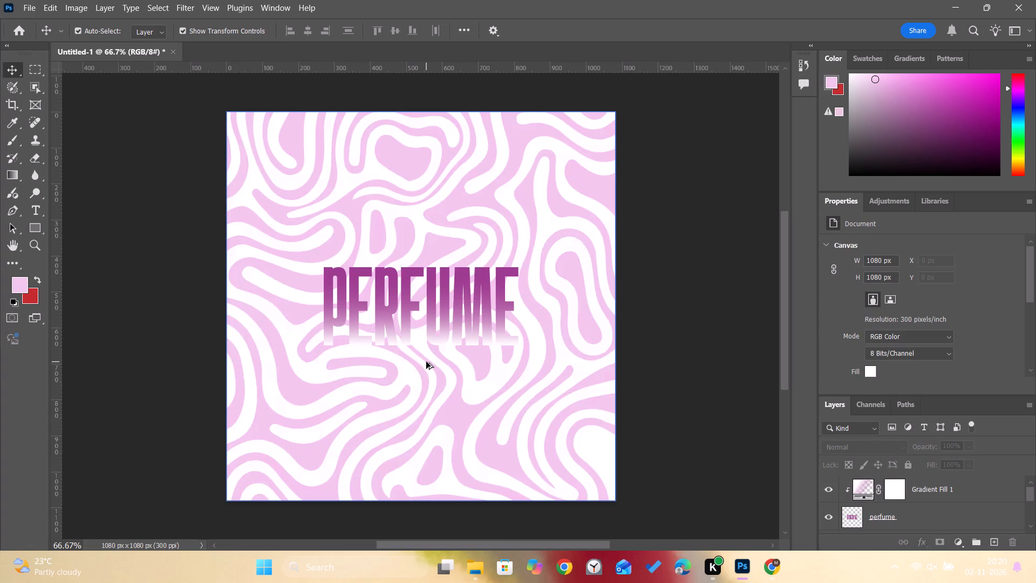
Softly erase the bottom edge of the letter P on the perfume layer with the Eraser.
key("ctrl+equal")
key("ctrl+equal")
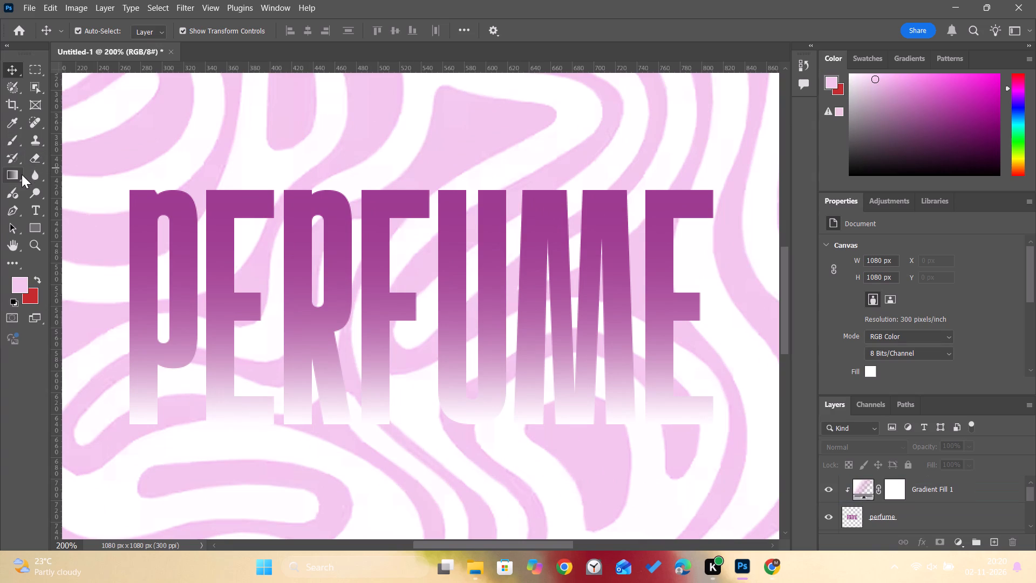
left_click(36, 161)
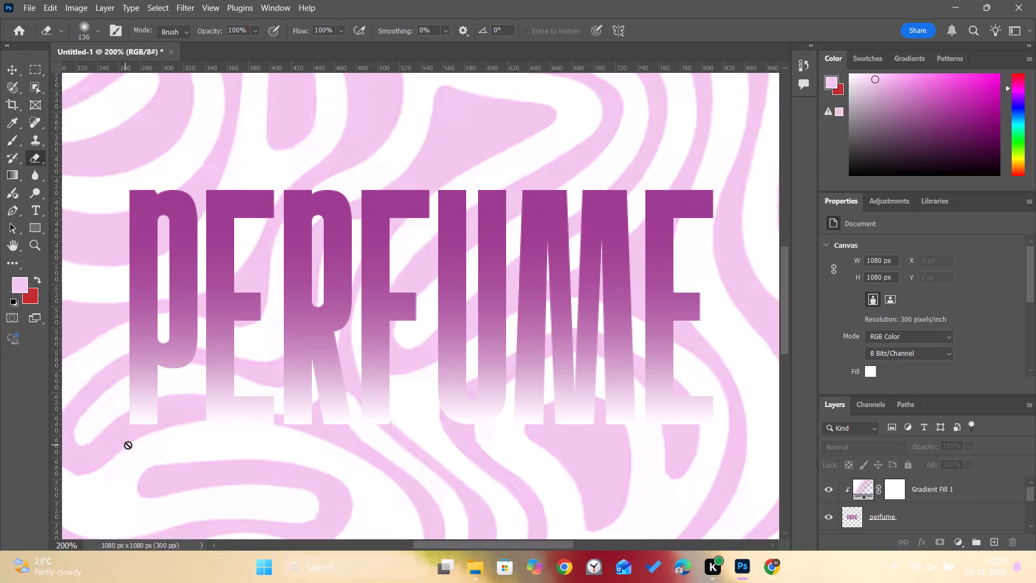
left_click(920, 522)
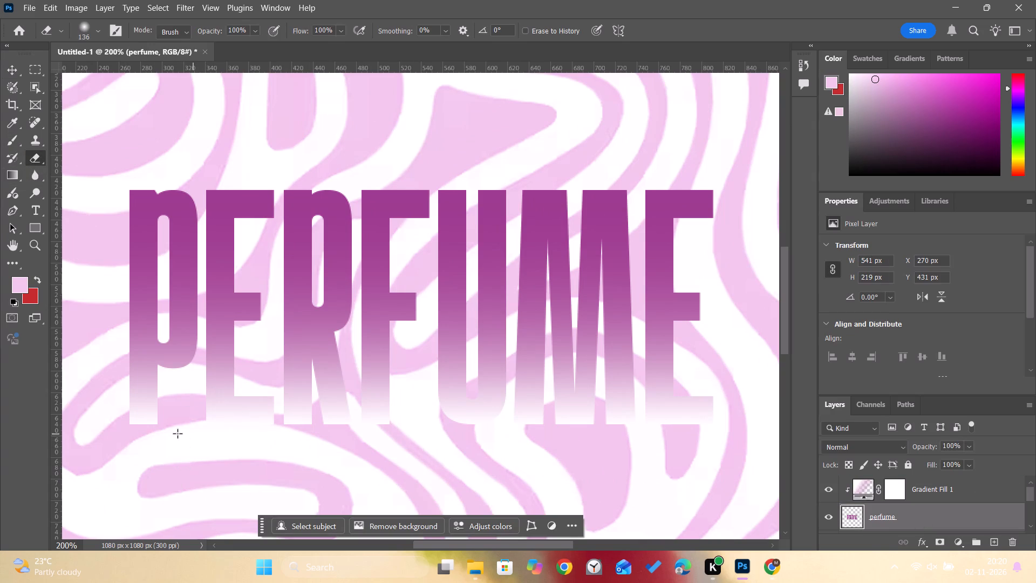
left_click(142, 430)
key("ctrl+z")
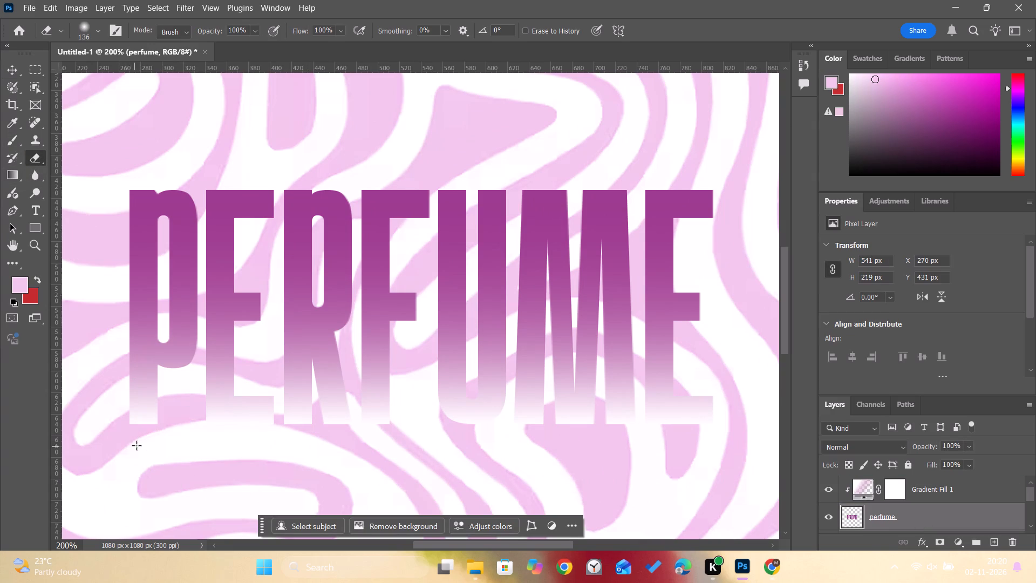
left_click(146, 446)
left_click(146, 446)
left_click(146, 446)
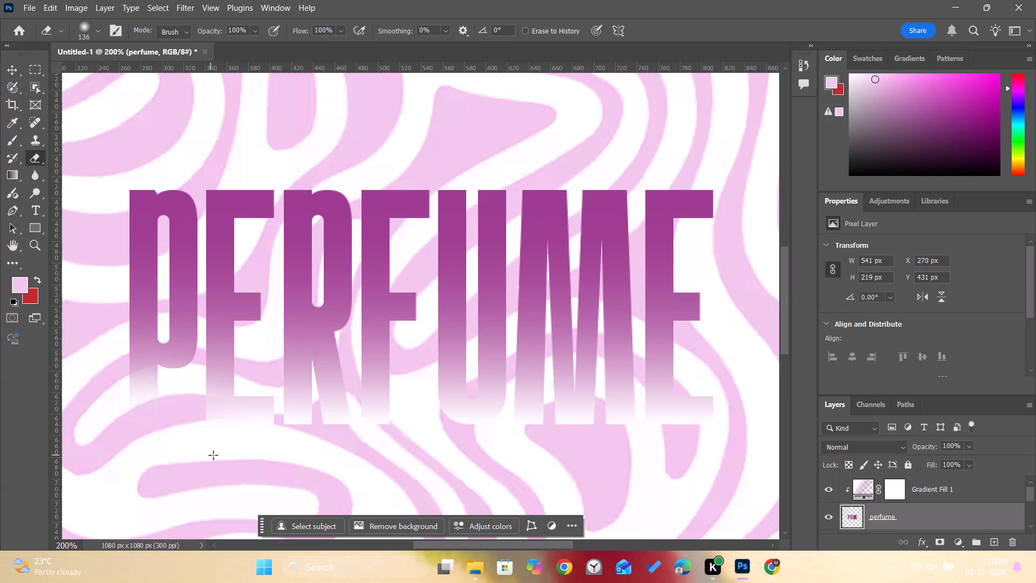
Softly erase the bottom edges of the first E and the left part of the R on the perfume layer.
left_click(224, 454)
left_click(224, 454)
left_click(249, 453)
left_click(256, 453)
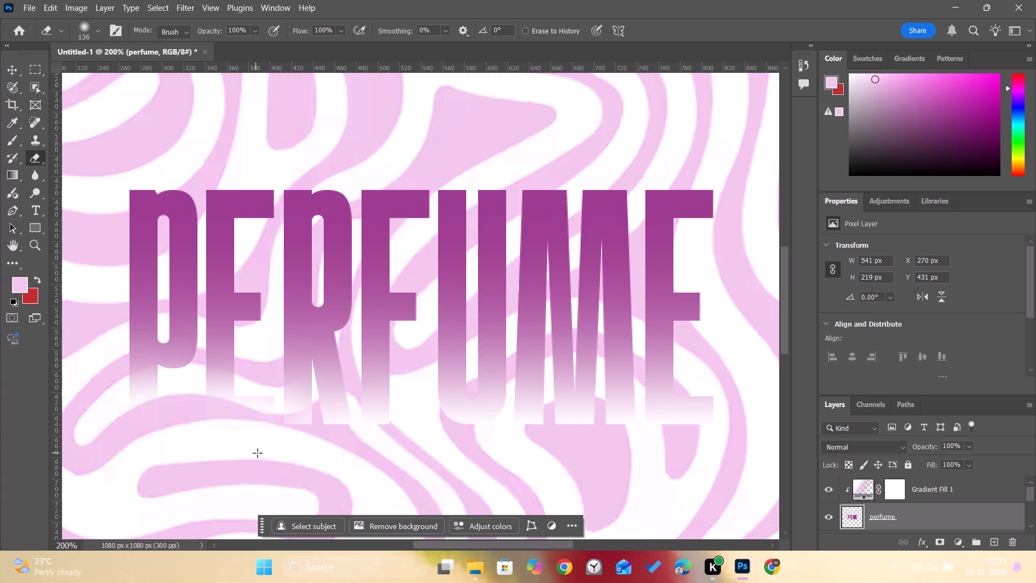
left_click(269, 452)
double_click(296, 456)
left_click(276, 456)
left_click(307, 459)
left_click_drag(311, 460, 311, 460)
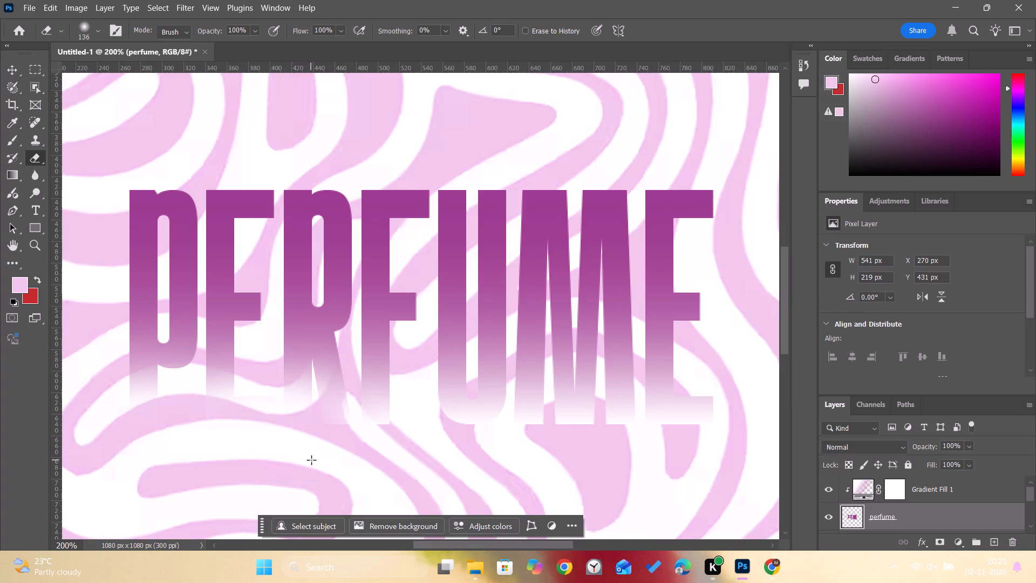
Softly erase the bottom edges of the rest of the R, the F and the U on the perfume layer.
left_click_drag(311, 460, 317, 457)
left_click_drag(328, 452, 333, 450)
left_click(355, 448)
left_click_drag(363, 446, 371, 446)
left_click(381, 446)
left_click(401, 448)
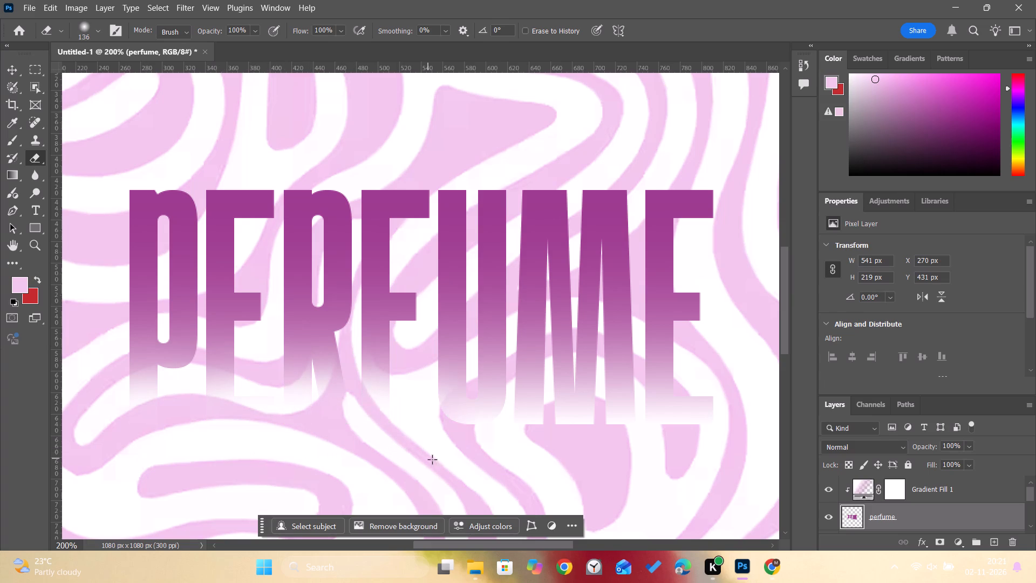
left_click(451, 451)
left_click(461, 449)
left_click(467, 450)
left_click(498, 444)
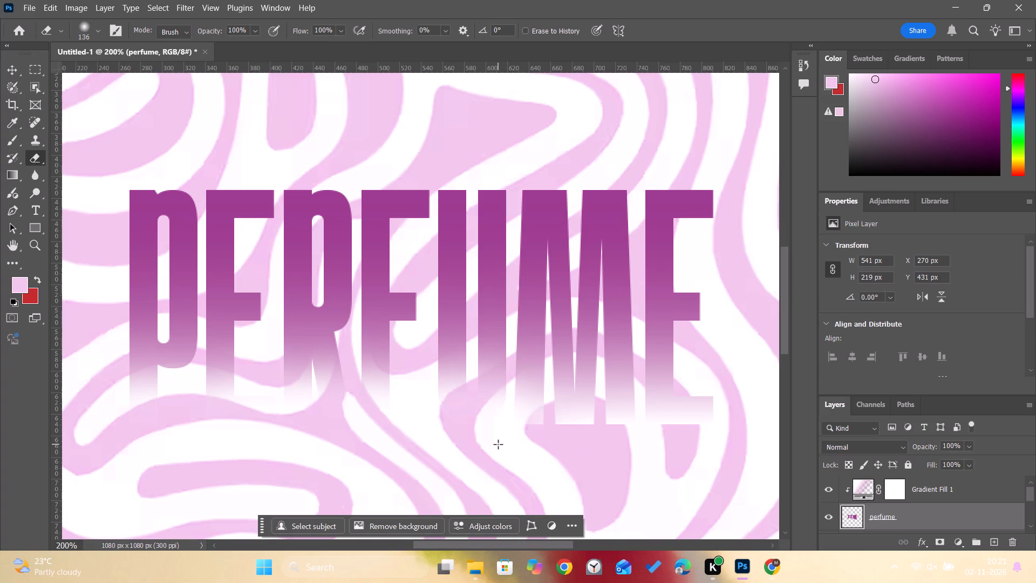
Softly erase the bottom edges of the M and the final E, and deselect the layer with the whole canvas fitted in view.
left_click_drag(526, 447, 535, 447)
left_click(557, 447)
left_click(563, 446)
left_click(557, 448)
left_click(569, 449)
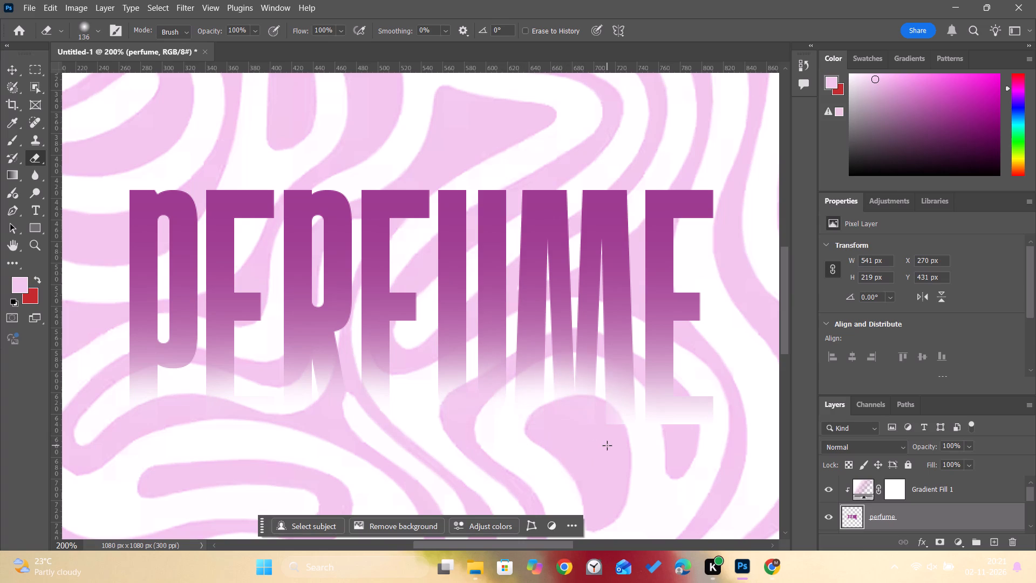
left_click(610, 445)
left_click(645, 445)
left_click_drag(658, 445, 665, 445)
left_click(671, 446)
left_click_drag(684, 446, 701, 446)
double_click(701, 446)
left_click(701, 446)
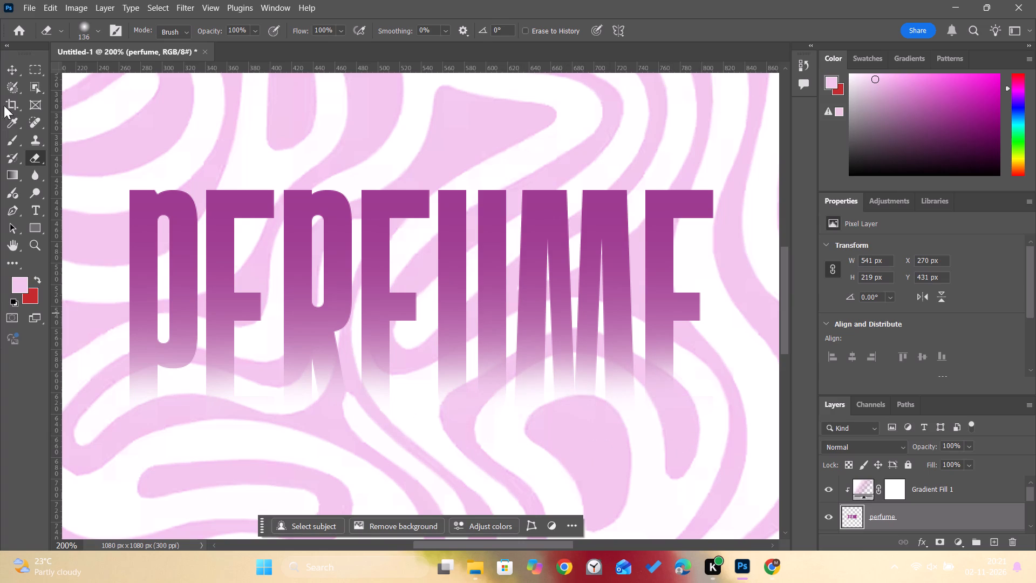
left_click(12, 72)
key("ctrl+0")
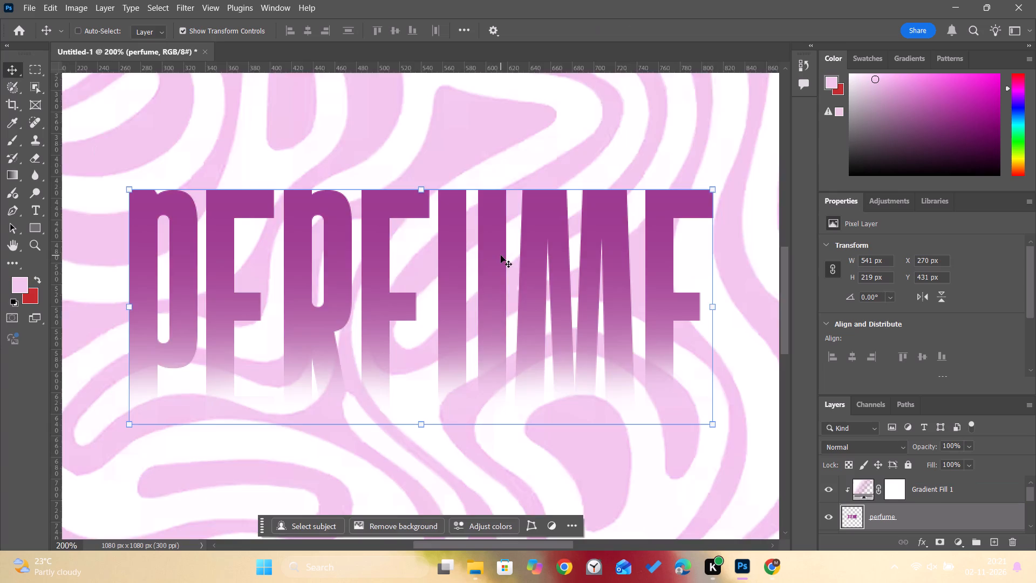
left_click(697, 327)
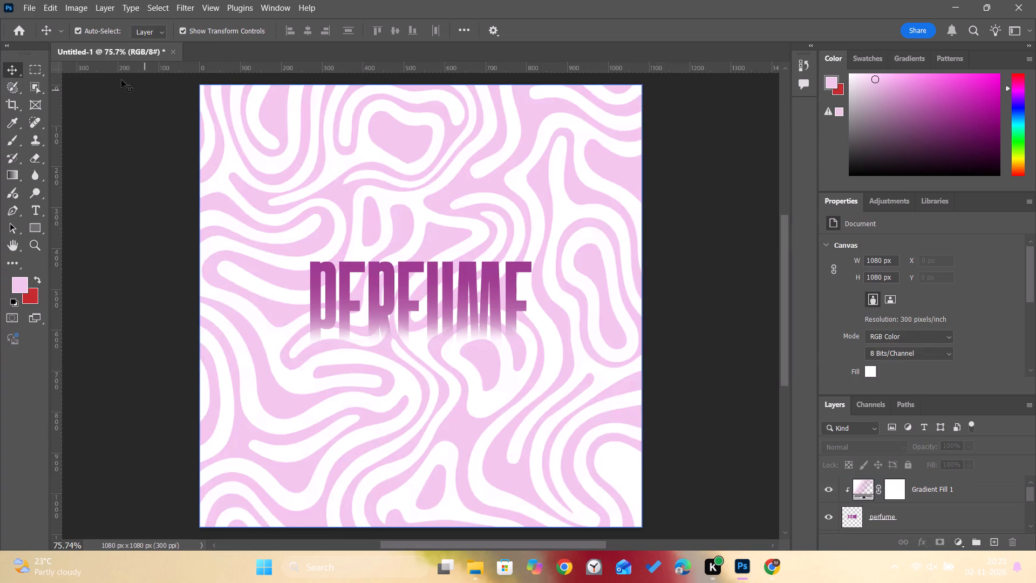
Export the design as a 1080 x 1080 px PNG at 100% scale into the Downloads folder.
left_click(30, 1)
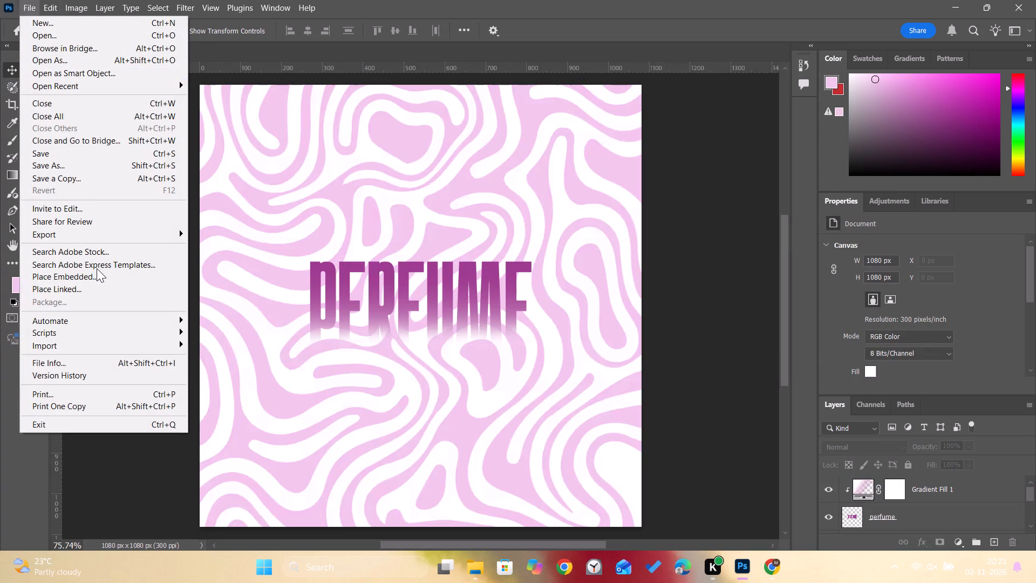
left_click(125, 233)
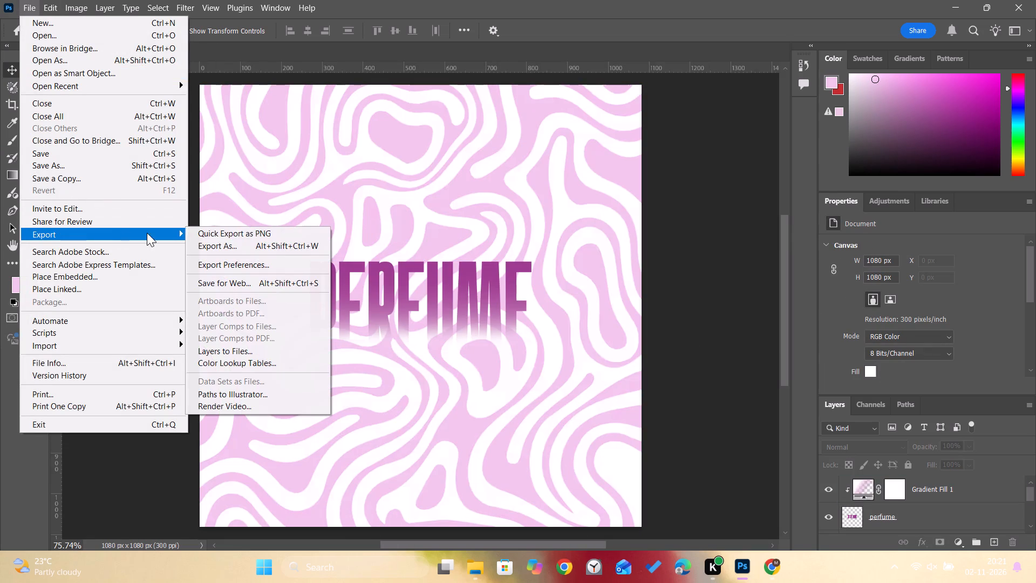
left_click(205, 244)
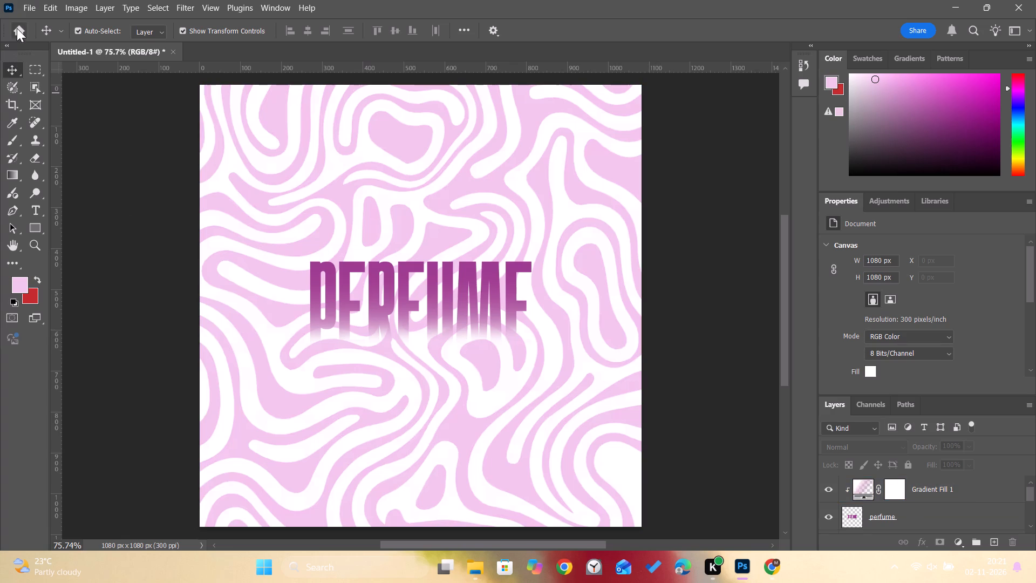
left_click(30, 4)
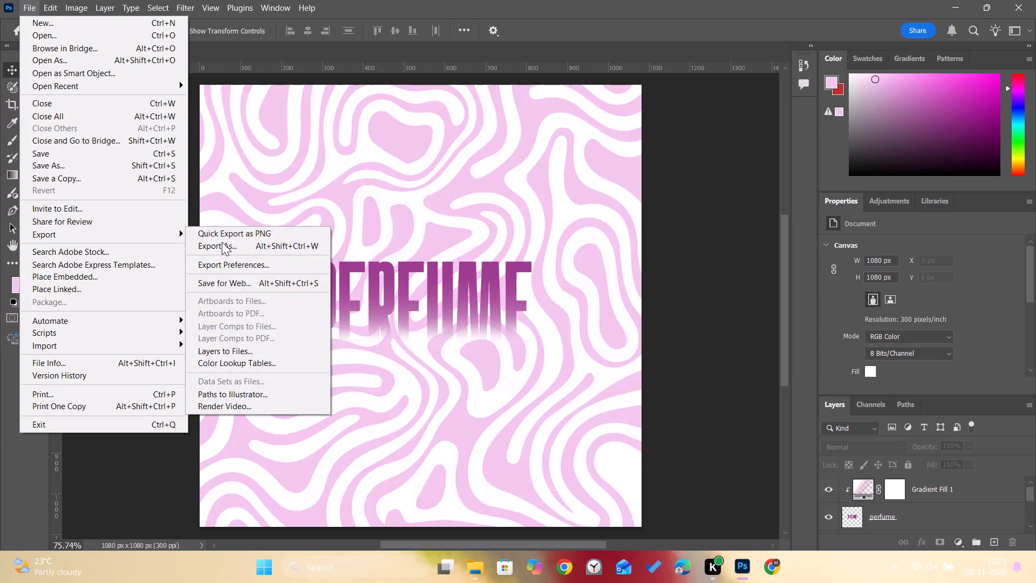
left_click(204, 248)
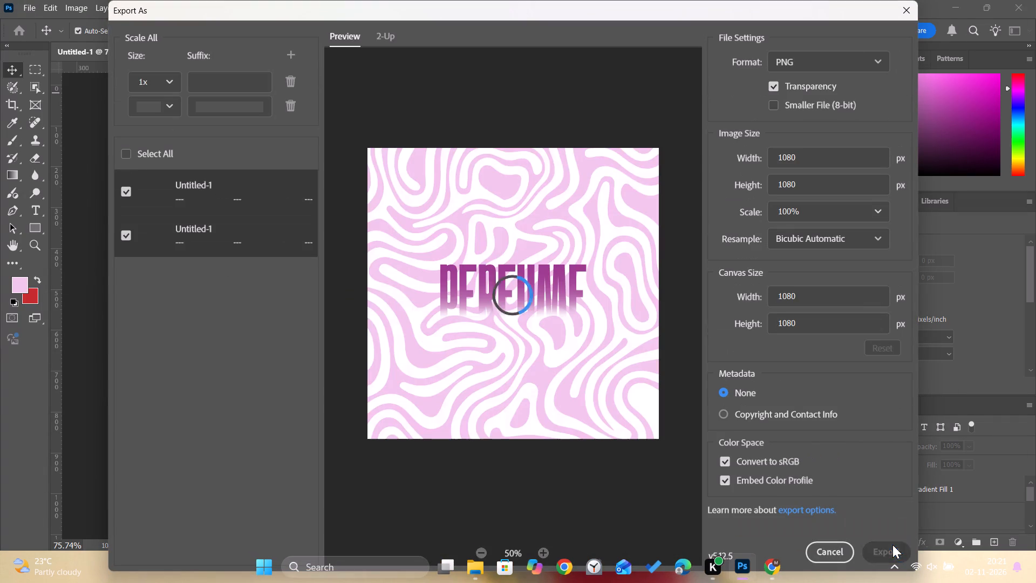
left_click(892, 545)
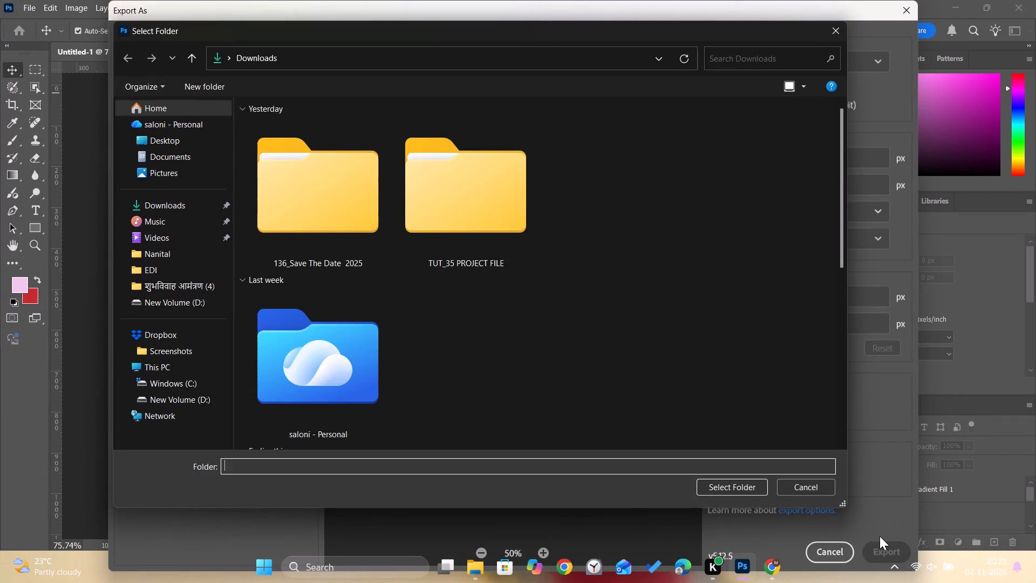
left_click(159, 205)
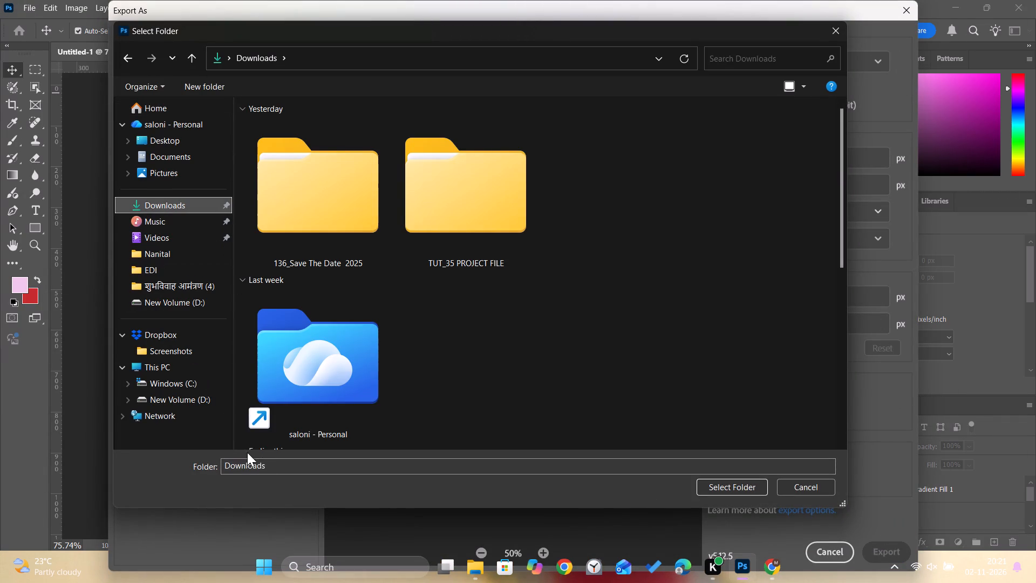
left_click(742, 492)
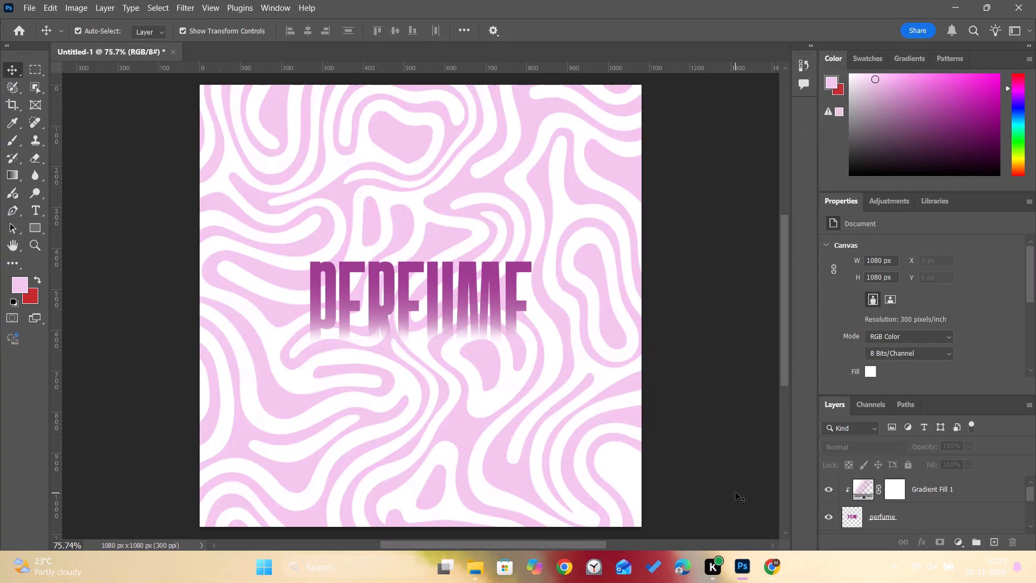
Switch to Chrome and close all the old tabs, keeping only one new blank tab.
left_click(765, 562)
left_click(518, 11)
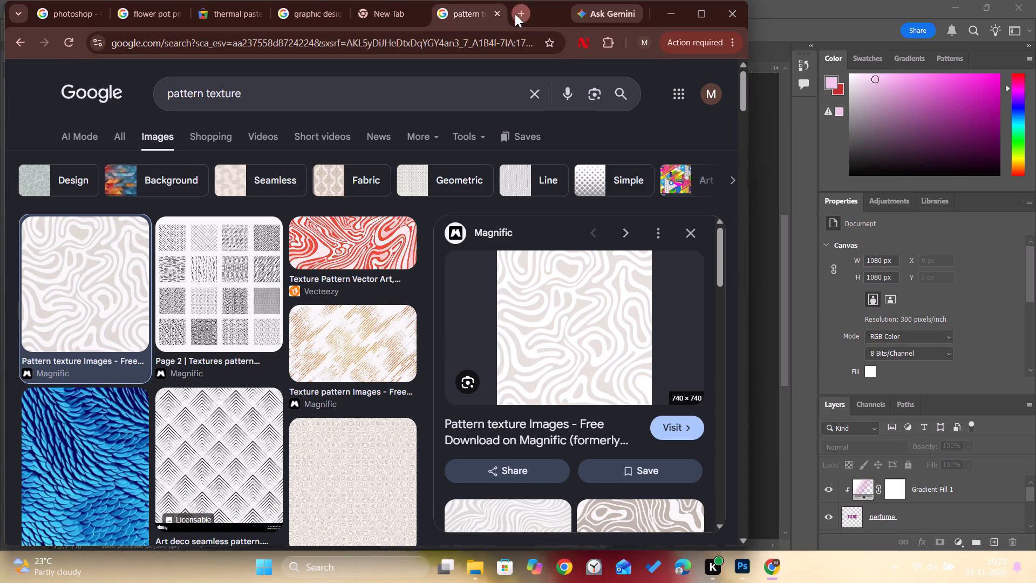
left_click(499, 15)
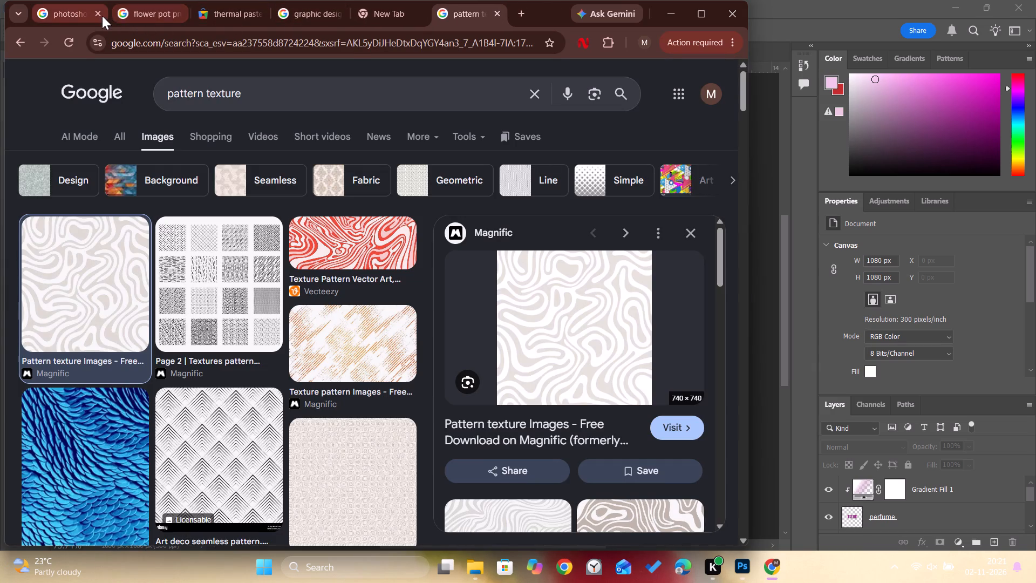
left_click(101, 15)
left_click(100, 14)
left_click(100, 14)
left_click(100, 14)
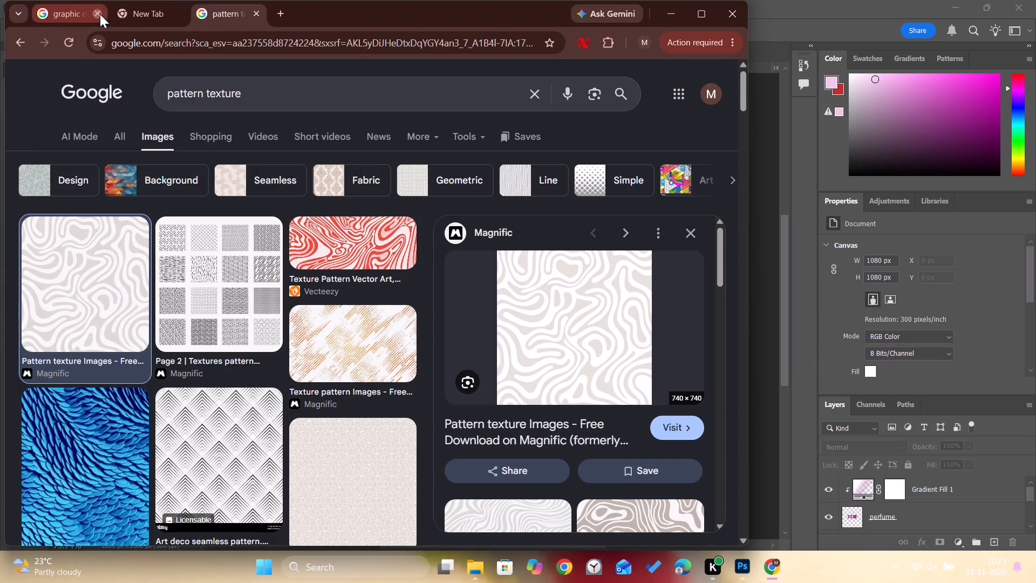
left_click(100, 14)
left_click(100, 14)
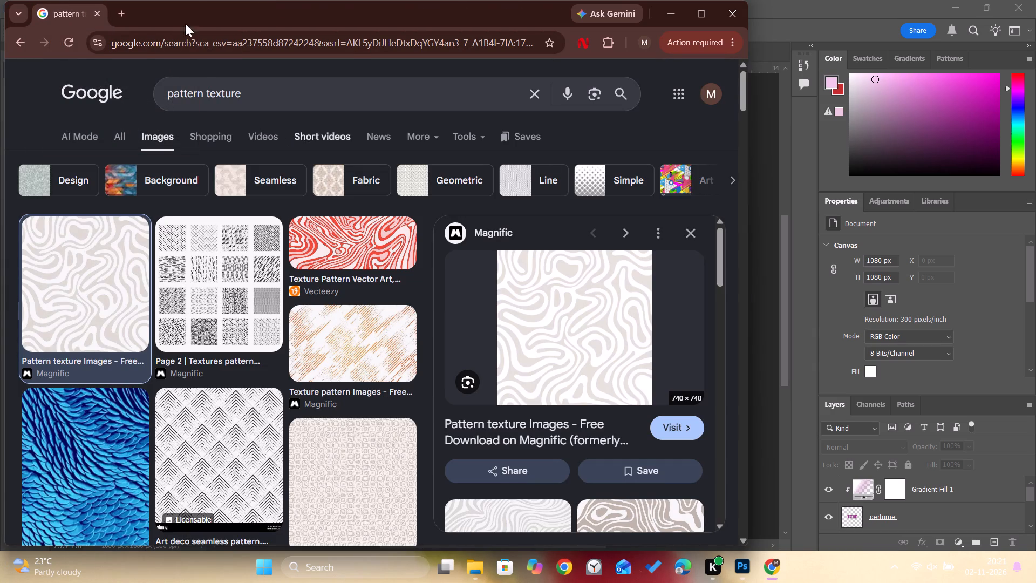
left_click(201, 12)
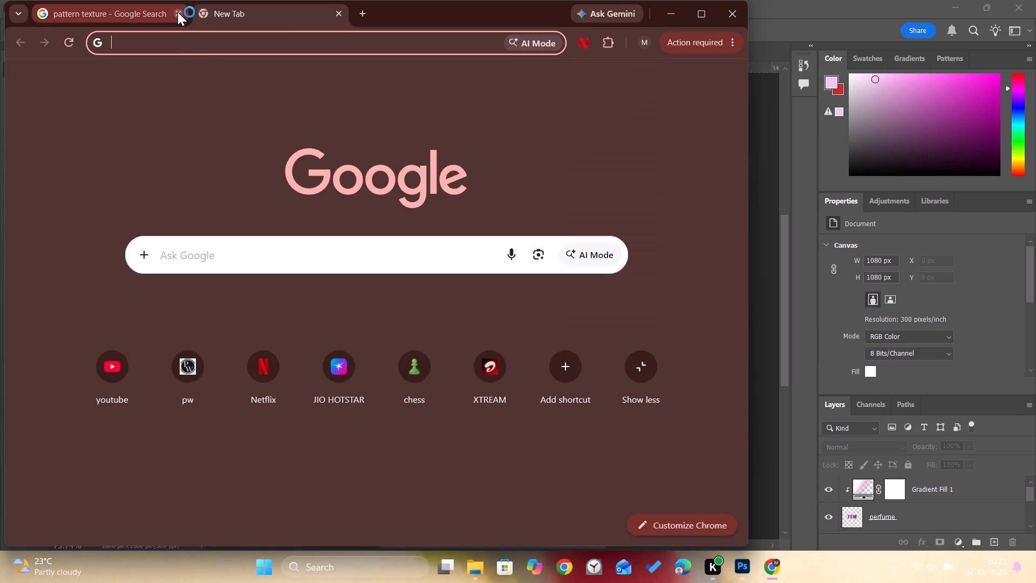
left_click(178, 12)
Search Google for "DUO BOTTLE" and show the image results.
left_click(194, 40)
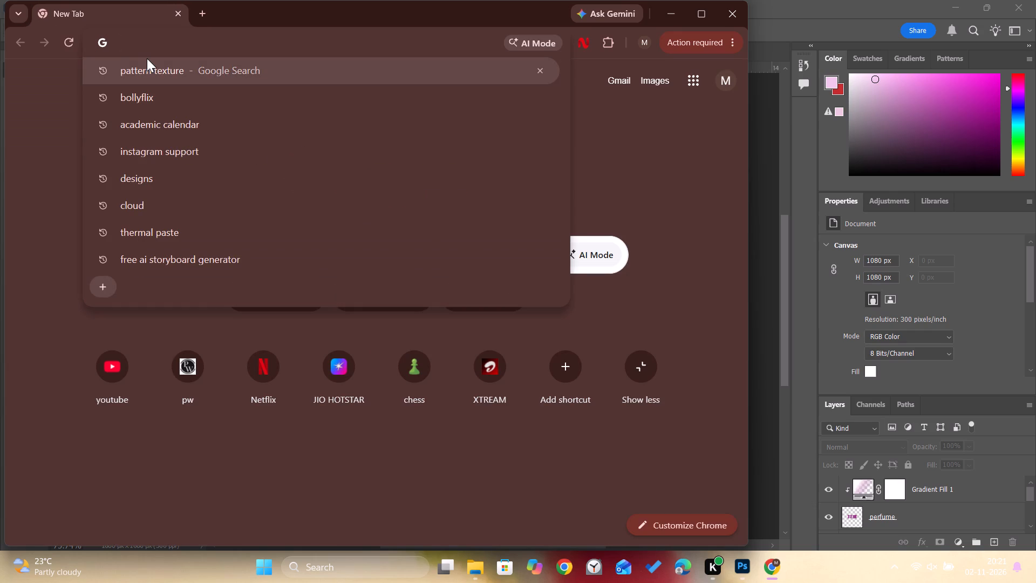
type("DUO N")
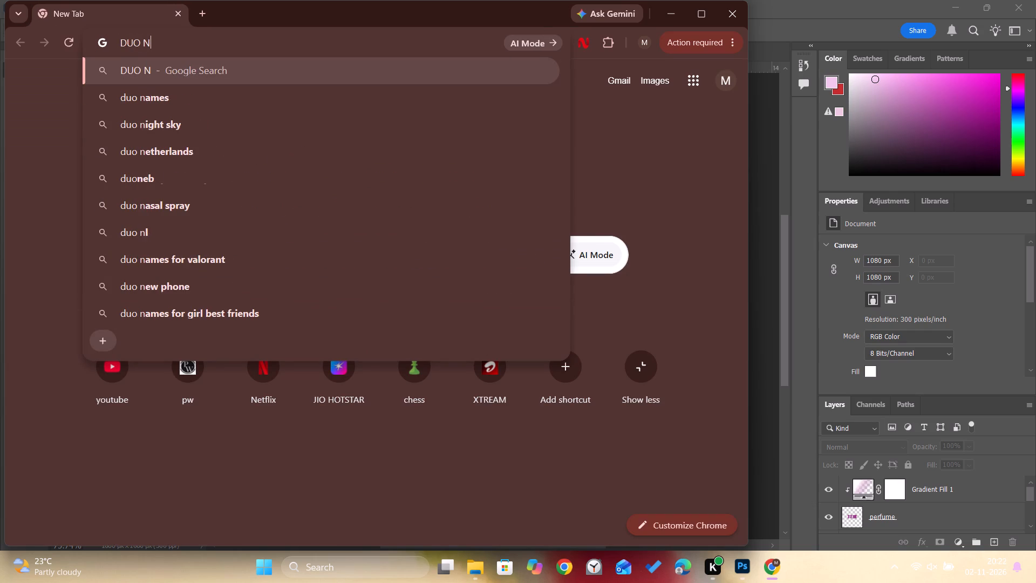
key("BackSpace")
type("BOTTLE")
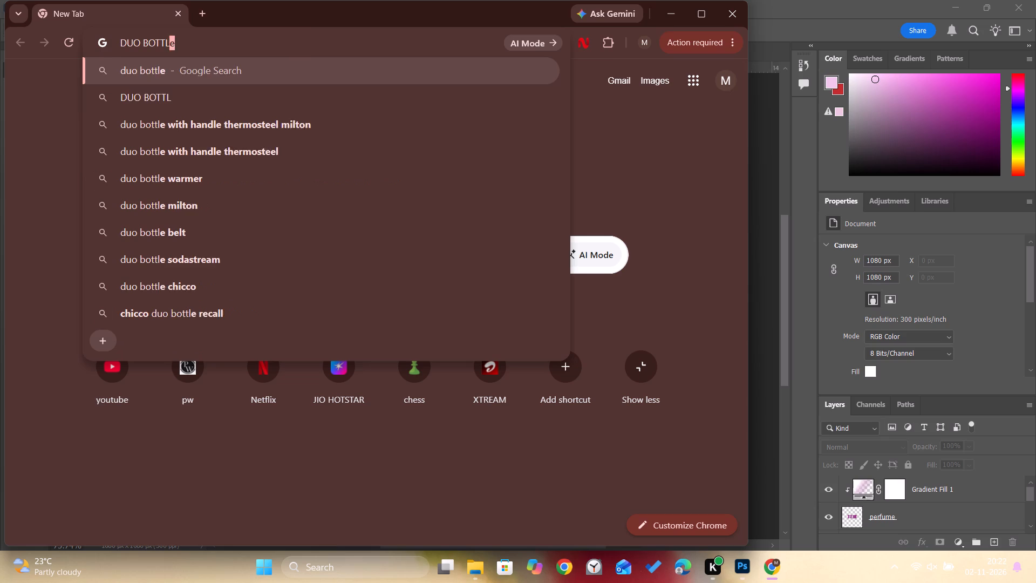
key("space")
key("Return")
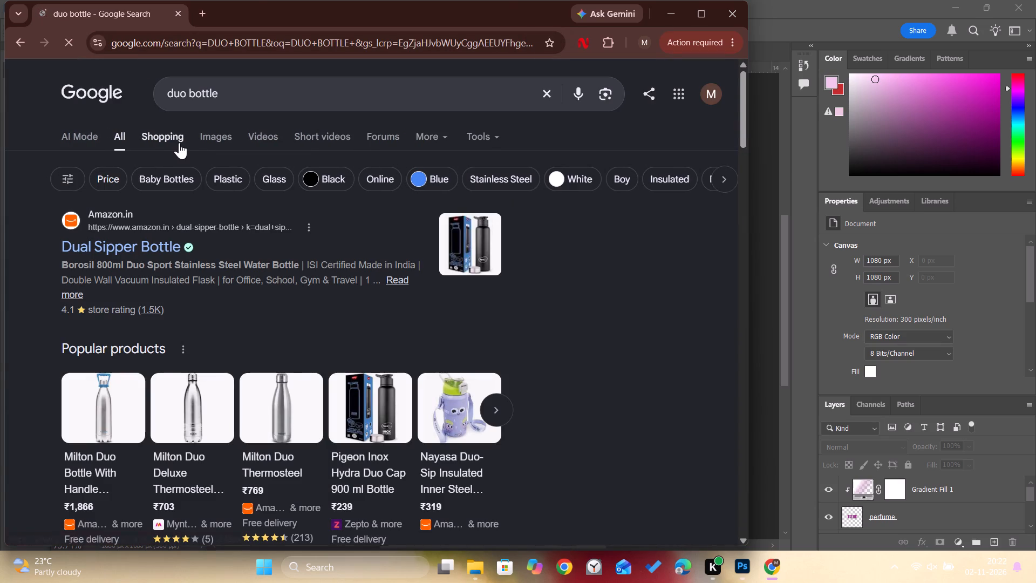
left_click(210, 133)
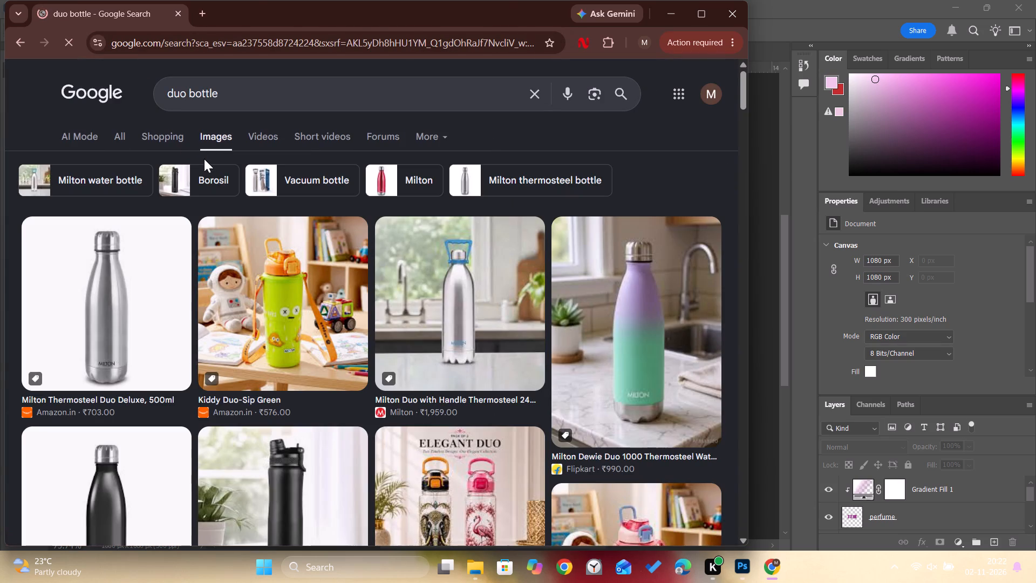
Reword the image search, trying "dou bottle" and "deu bottle" before searching for "deo bottle".
left_click(182, 92)
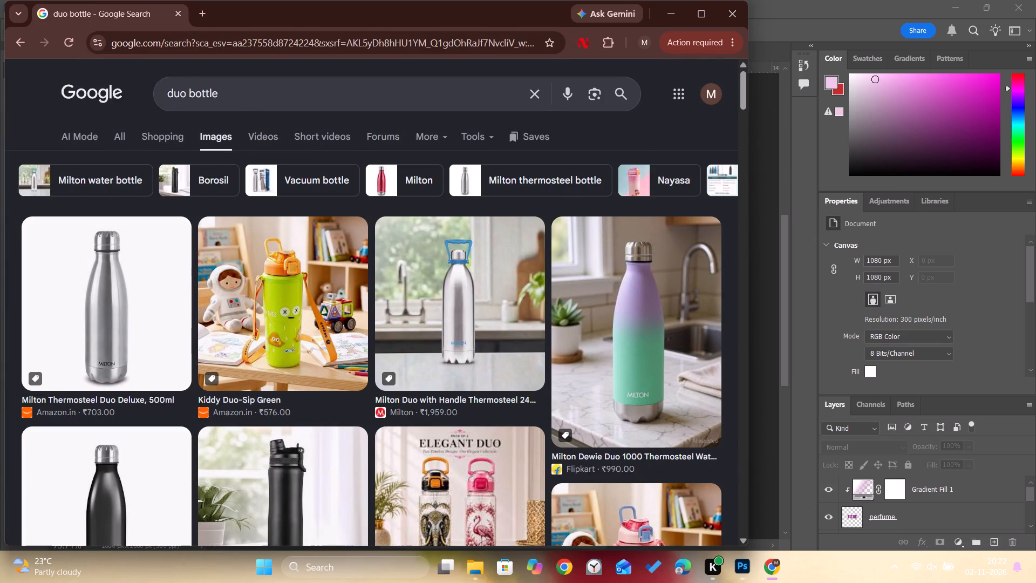
key("BackSpace")
key("Right")
key("u")
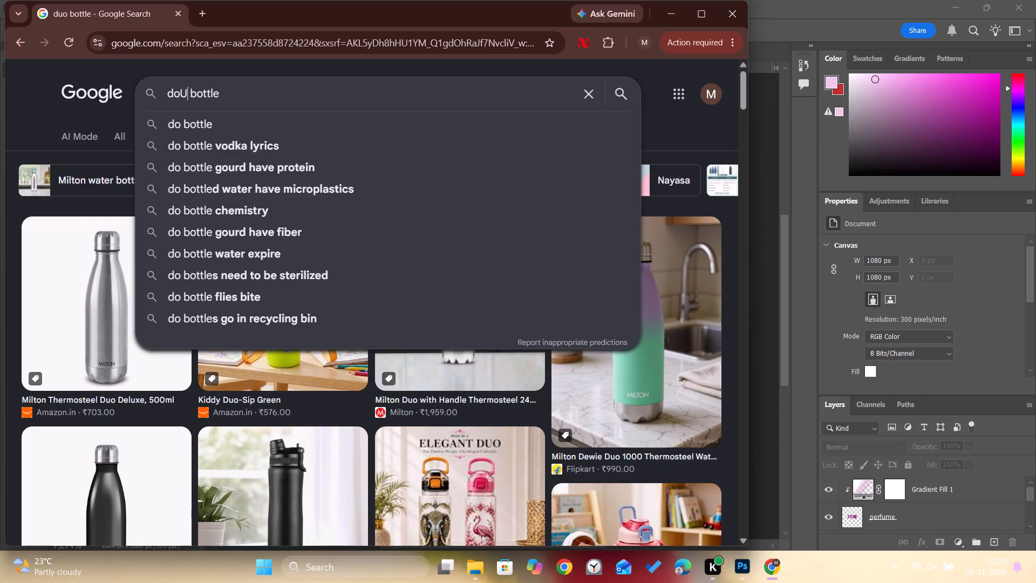
key("Return")
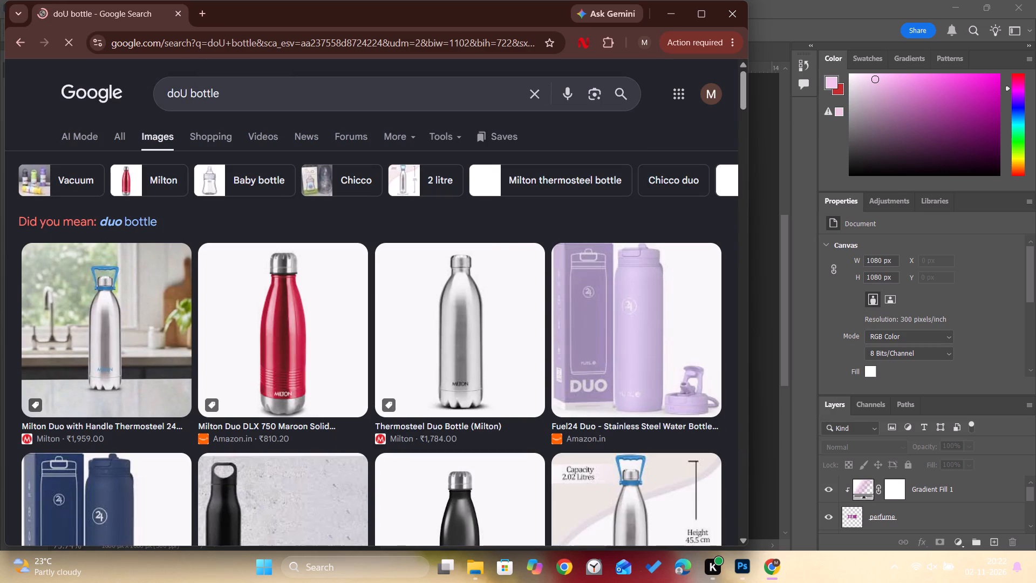
left_click(183, 94)
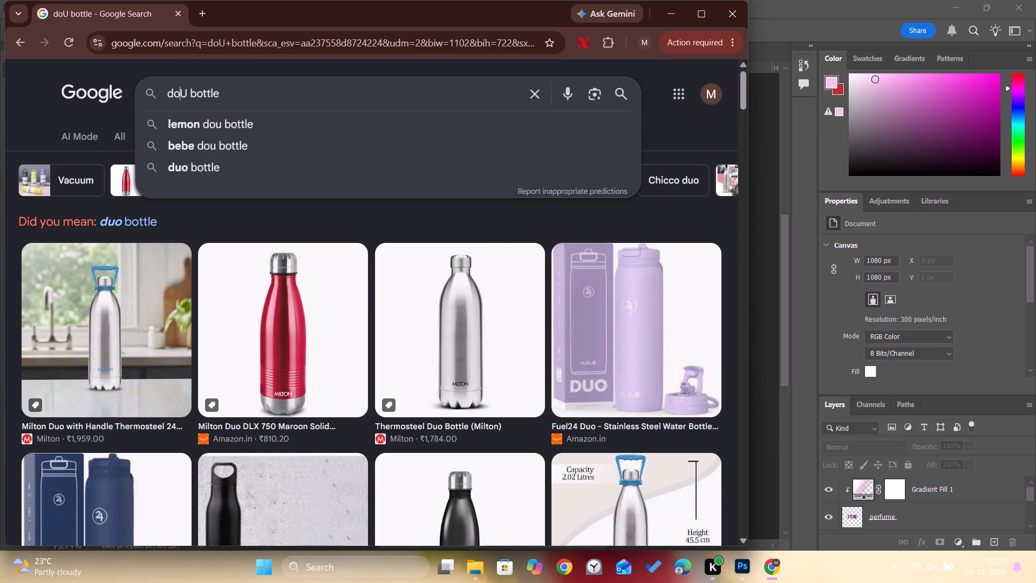
key("BackSpace")
key("e")
key("Return")
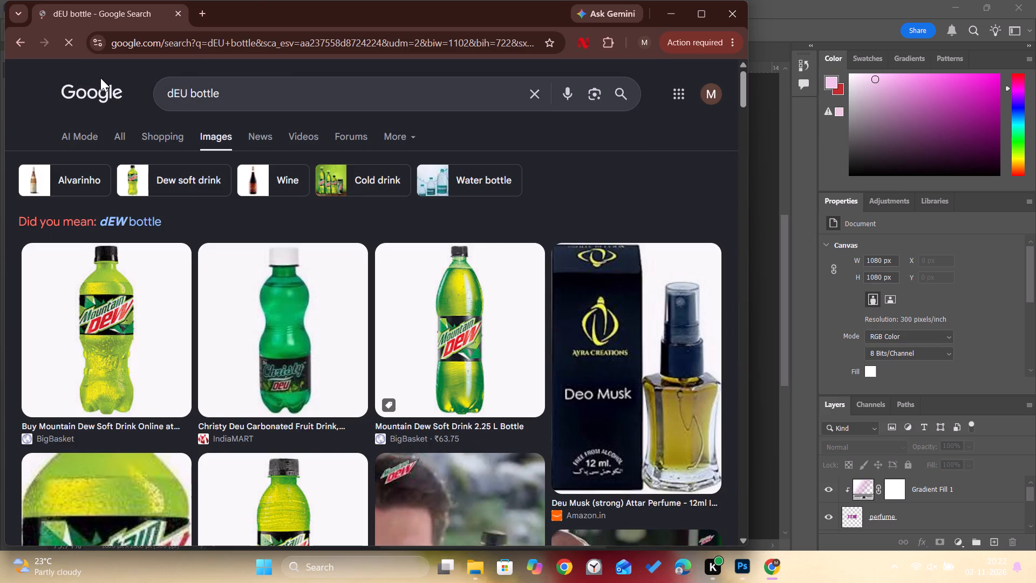
left_click(186, 96)
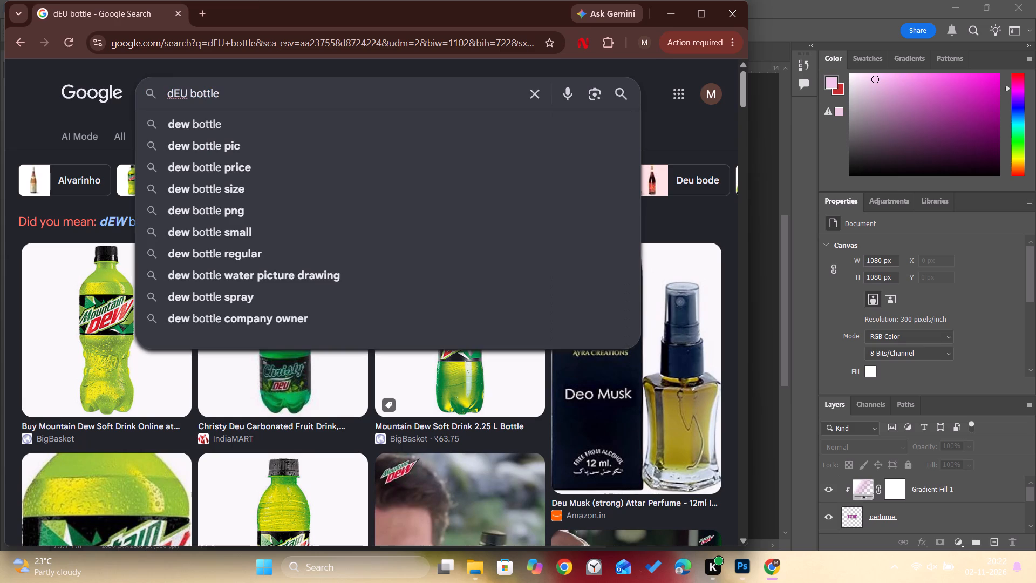
key("BackSpace")
key("o")
key("Return")
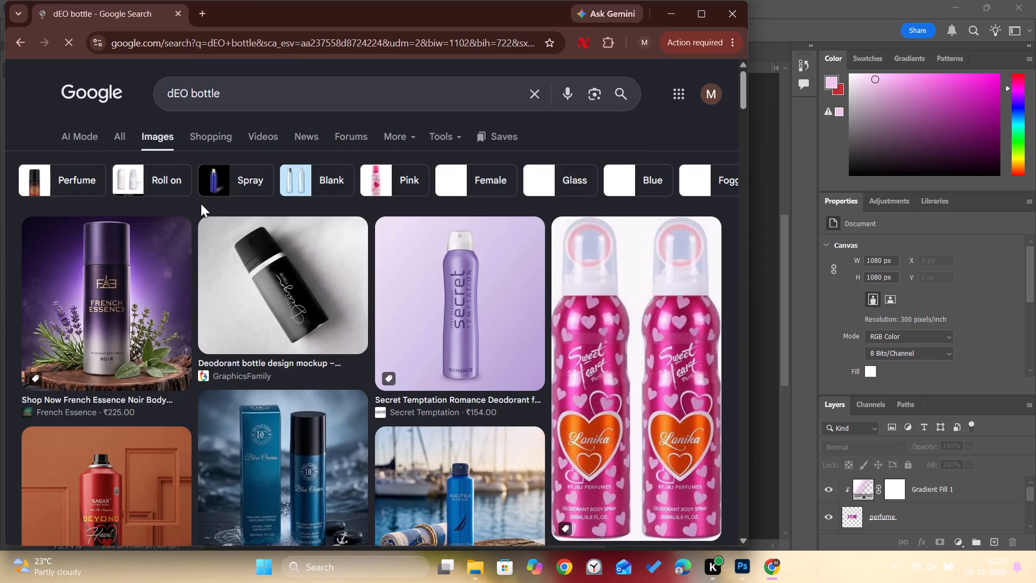
Search Google Images for "deo bottle RAW", look through the bottle pictures for a usable one, and return to Photoshop.
left_click(299, 101)
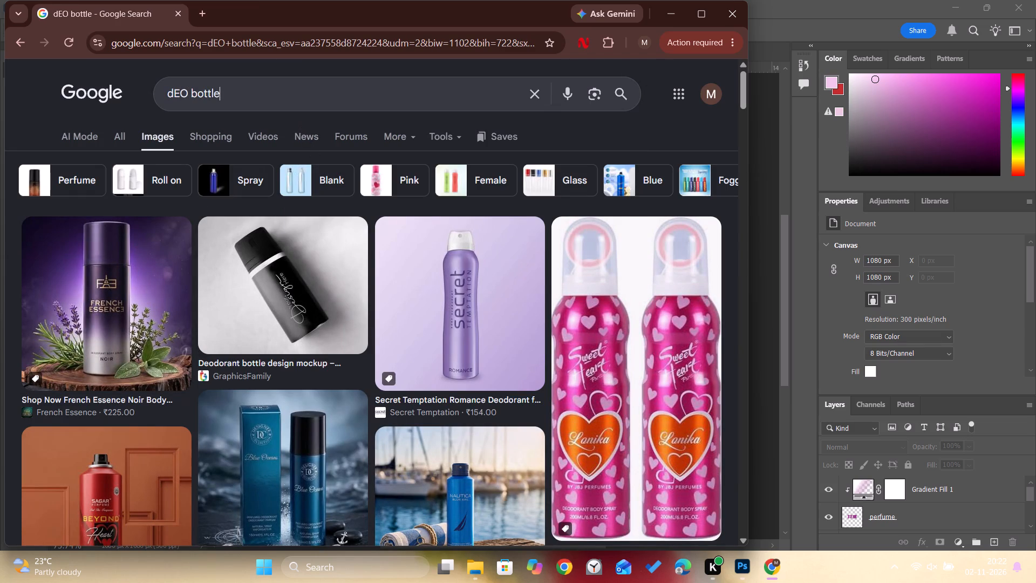
key("space")
type("RAW")
key("Return")
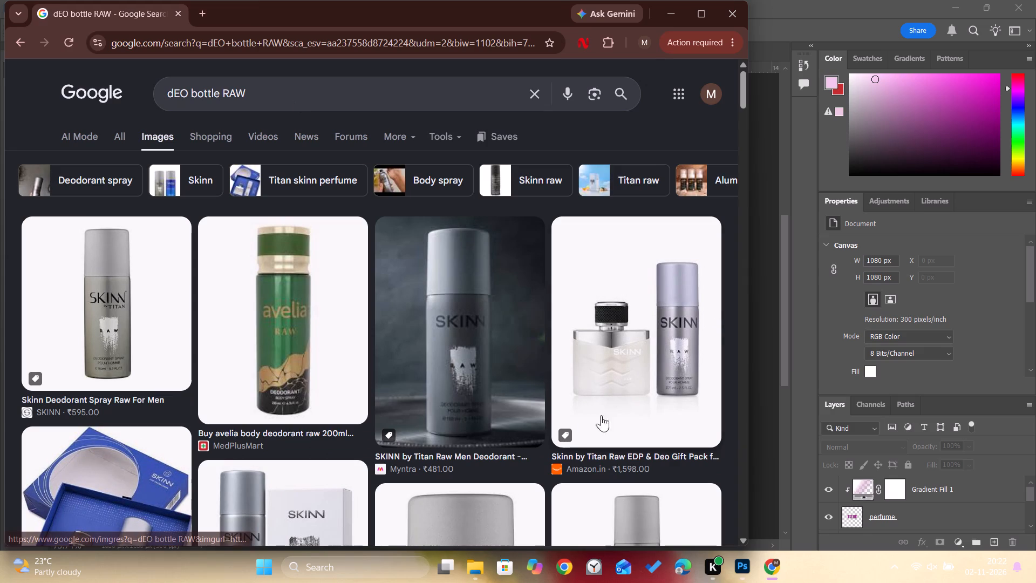
left_click_drag(744, 107, 744, 107)
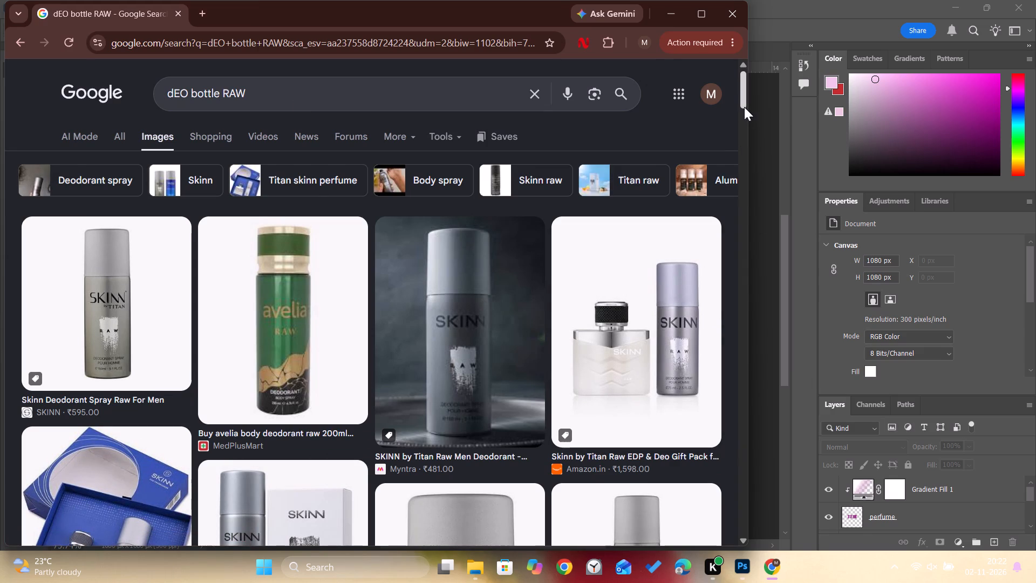
left_click_drag(744, 107, 739, 113)
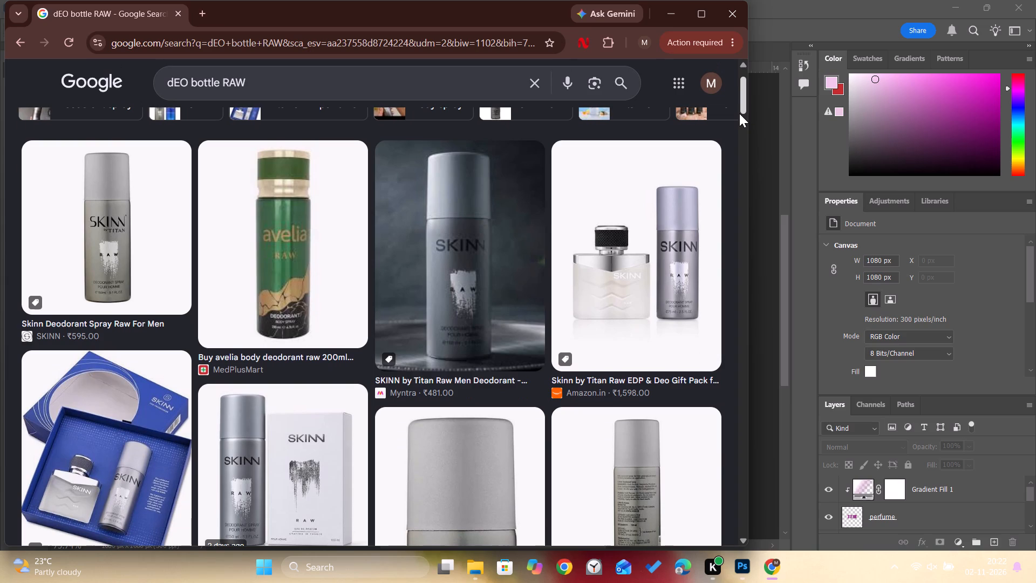
left_click_drag(739, 113, 739, 144)
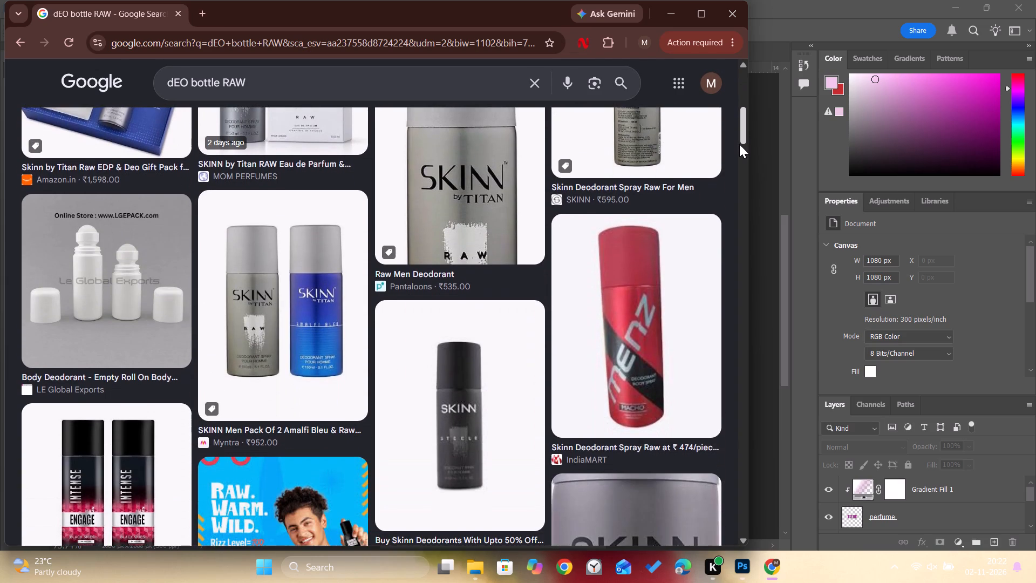
left_click_drag(739, 144, 739, 151)
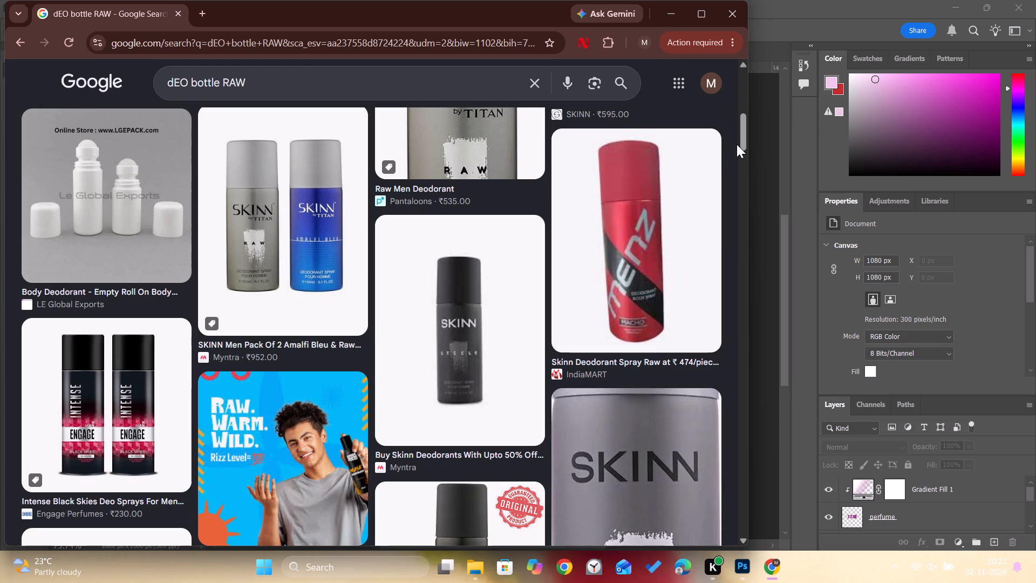
left_click_drag(744, 143, 745, 156)
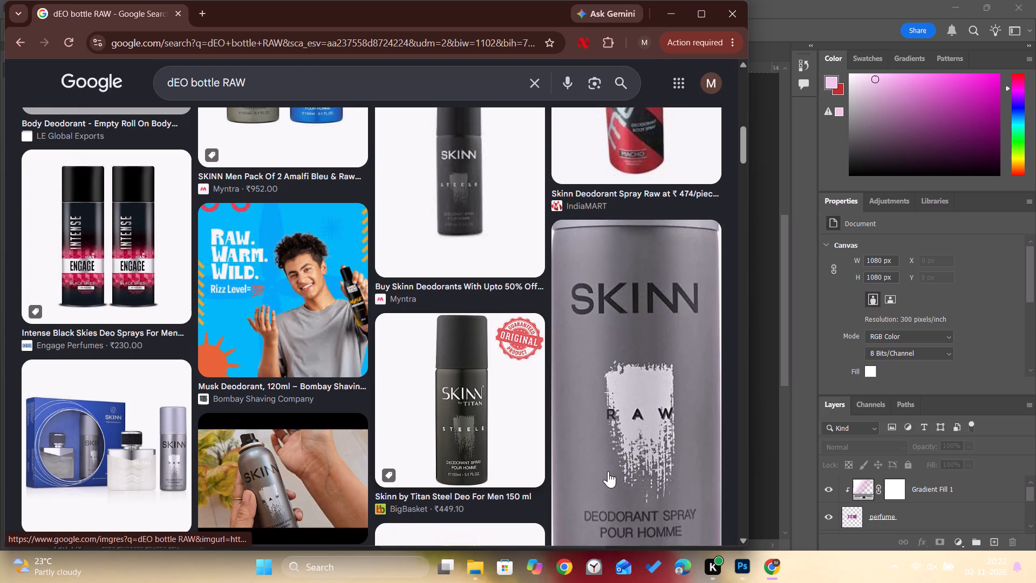
left_click(736, 569)
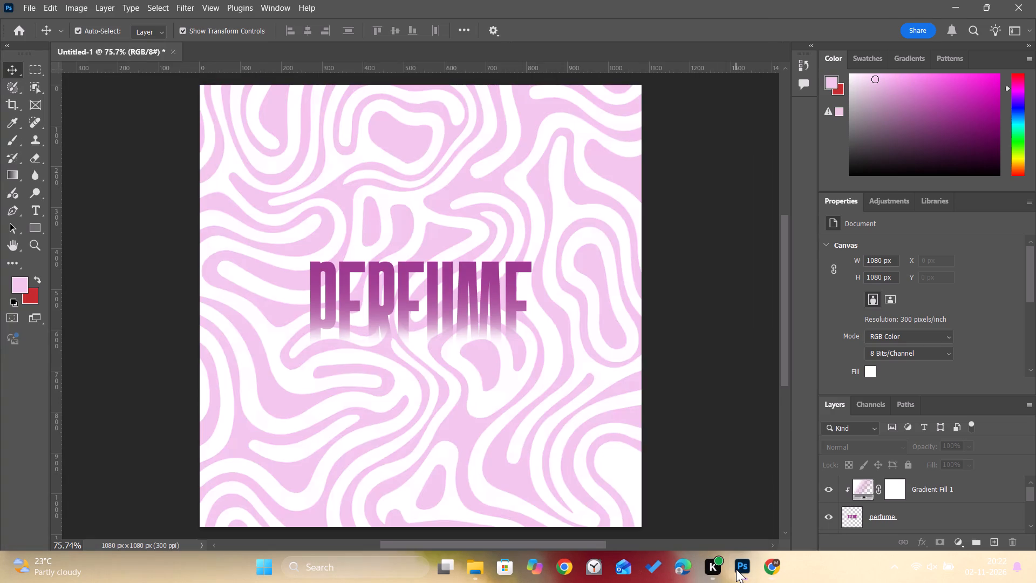
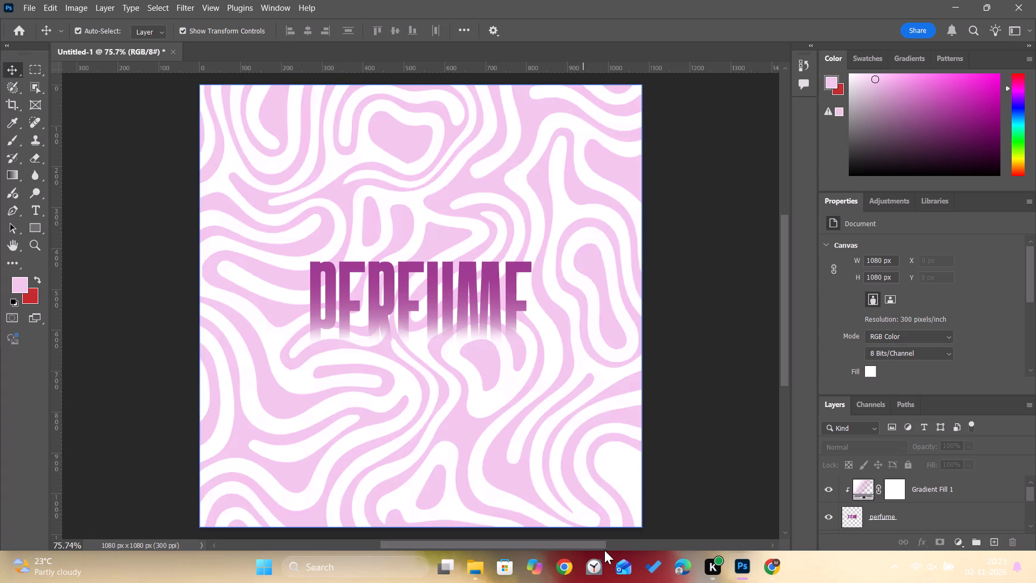
Switch to Chrome, extend the image search to "dEO bottle RAW FOR DESIGNING" and look through the bottle pictures.
left_click(776, 569)
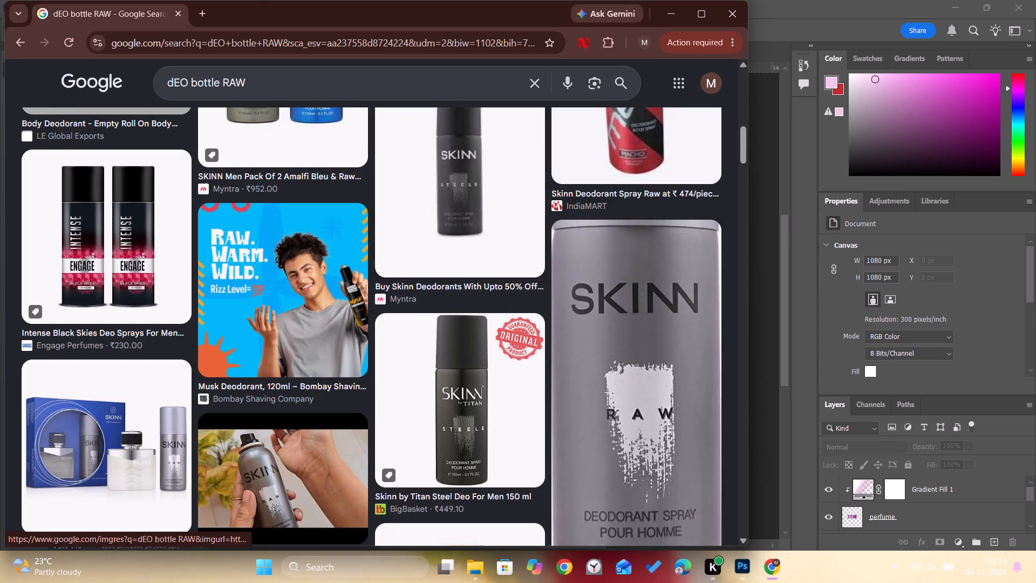
left_click(411, 90)
key("space")
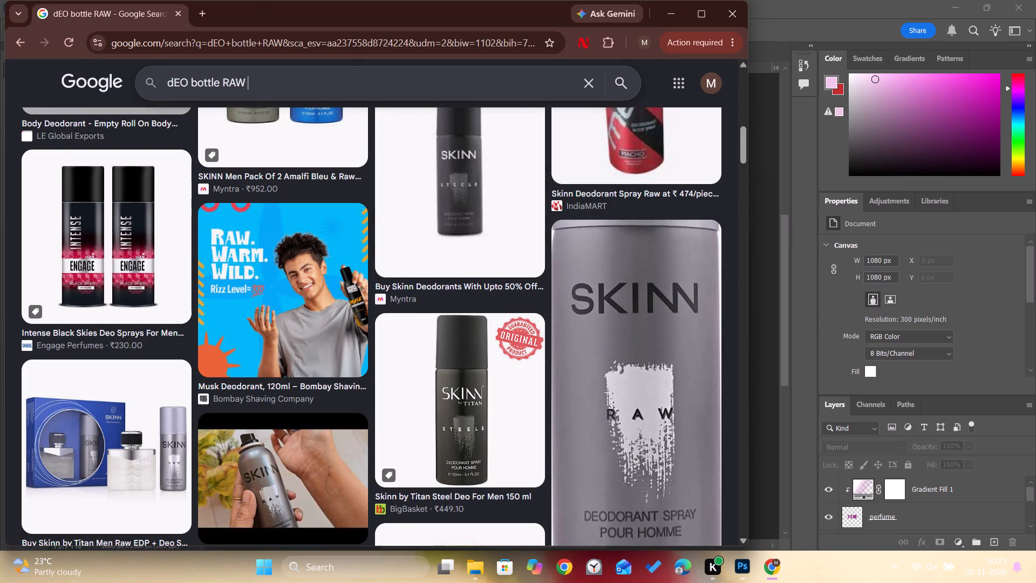
type("FOR DESIGNING")
key("Return")
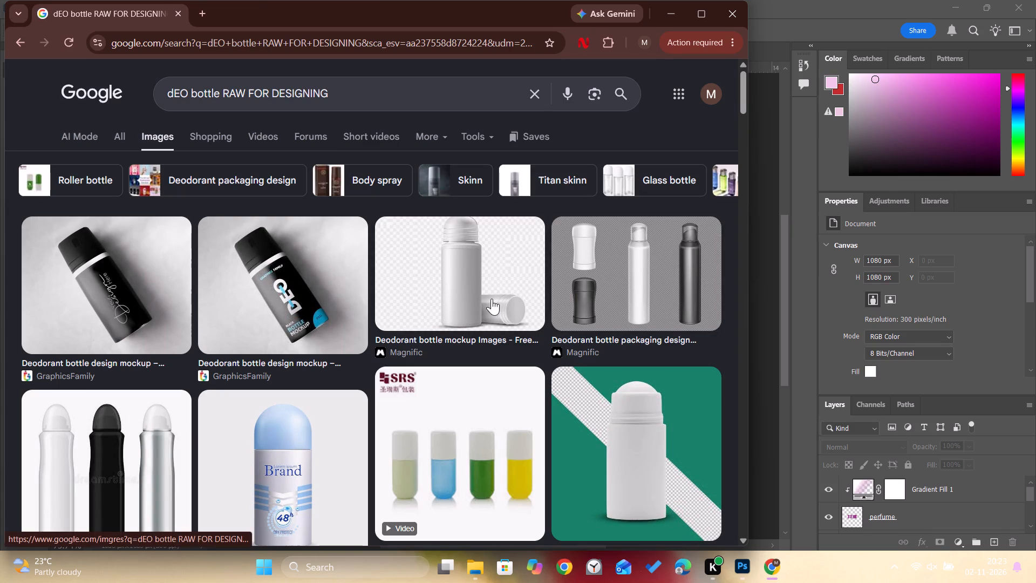
middle_click_drag(500, 326, 513, 238)
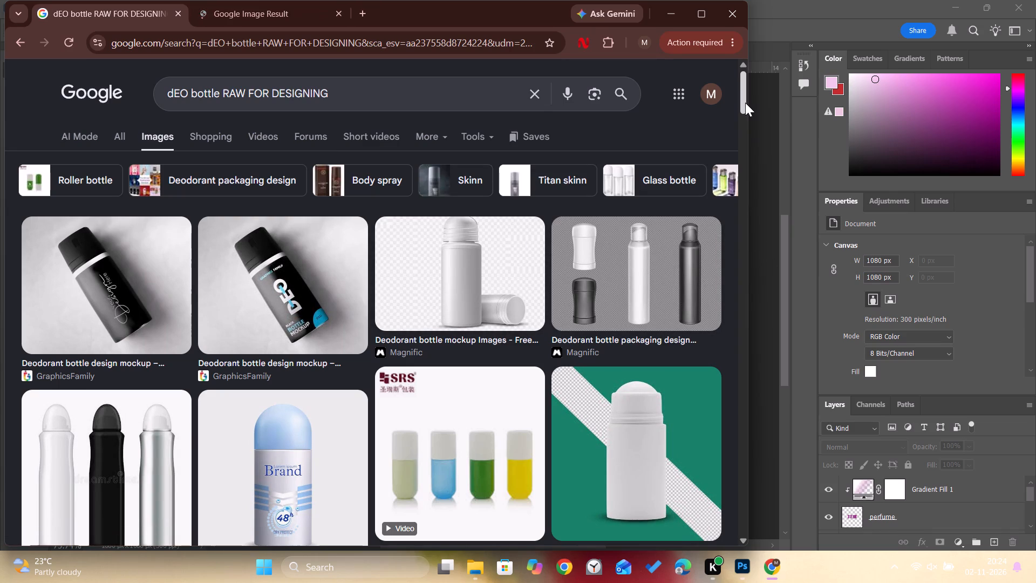
left_click_drag(744, 101, 747, 119)
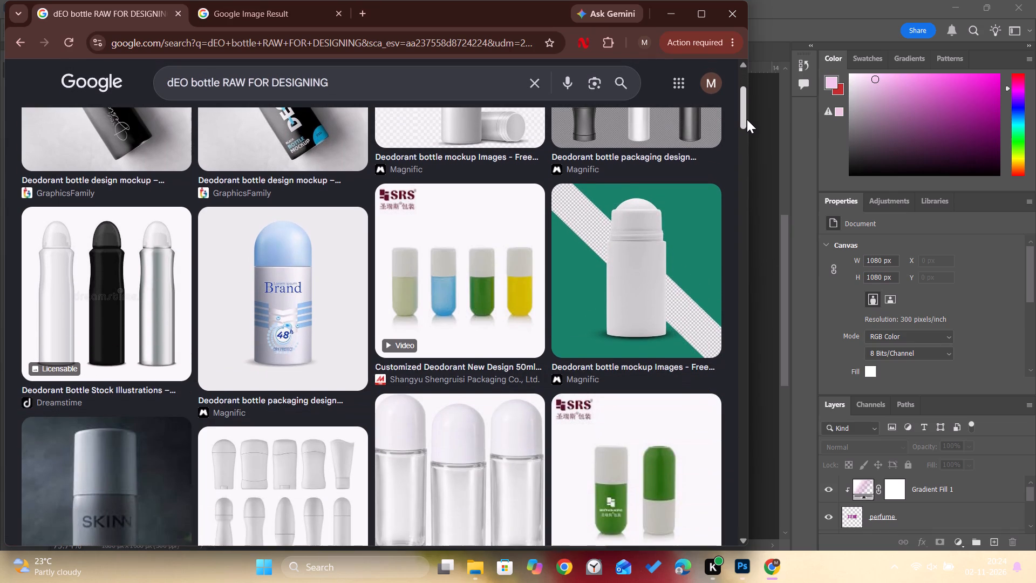
left_click_drag(747, 119, 747, 121)
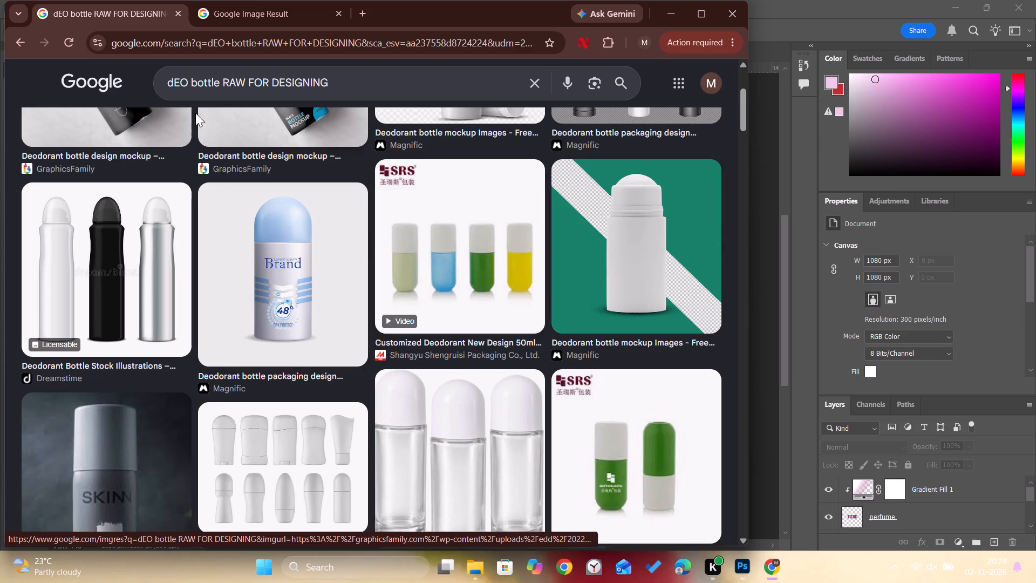
Reword the image search as "dEO PERFUME bottle RAW FOR DESIGNING" and look through the results for a usable bottle.
left_click(192, 81)
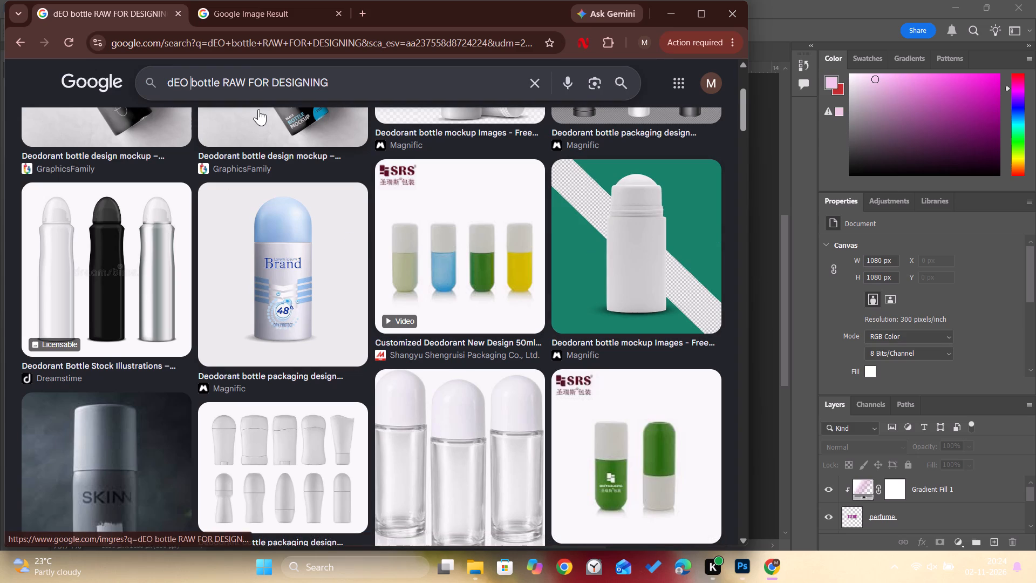
type("PERFUME")
key("space")
key("Return")
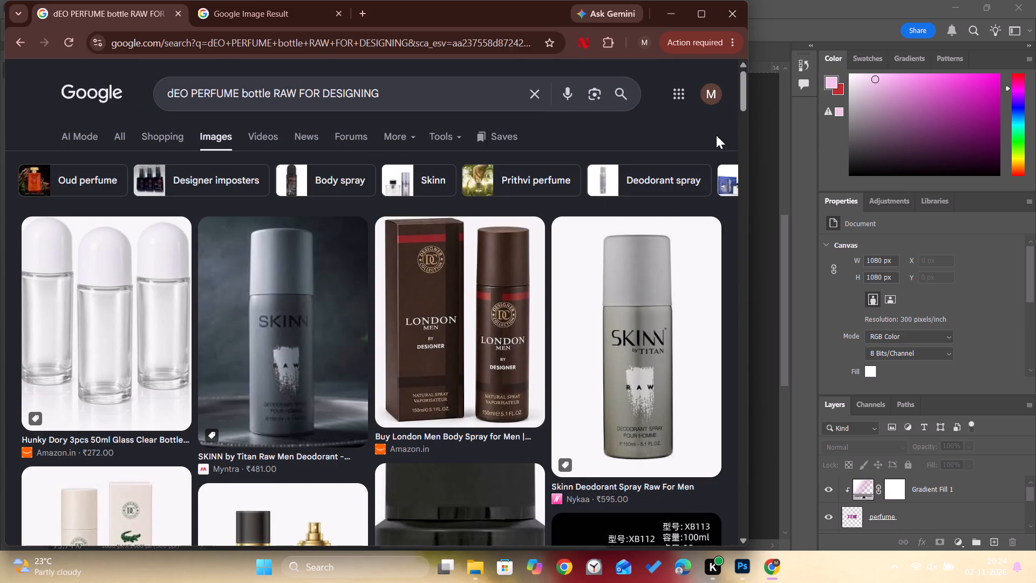
left_click_drag(741, 96, 741, 110)
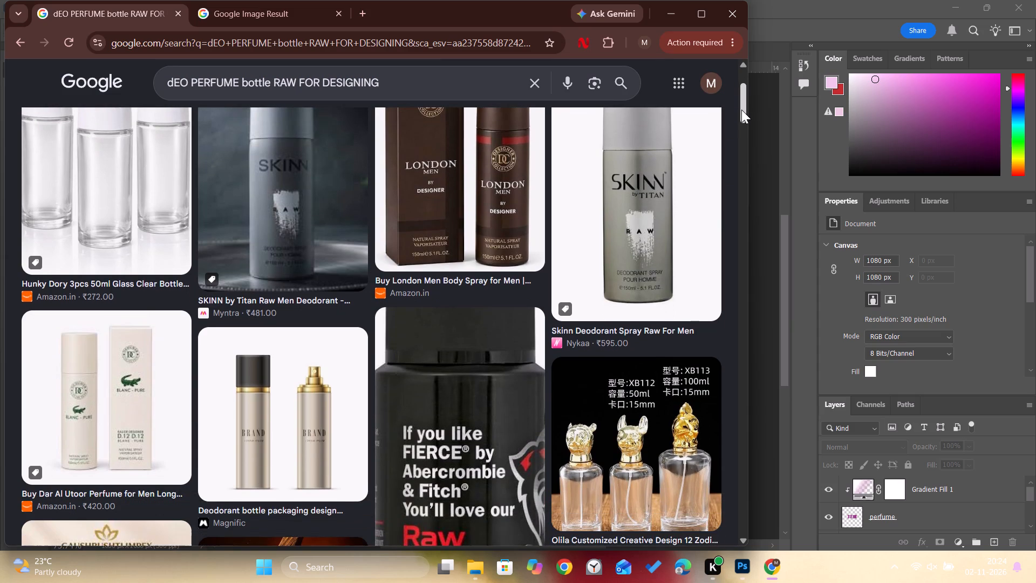
left_click_drag(741, 110, 746, 138)
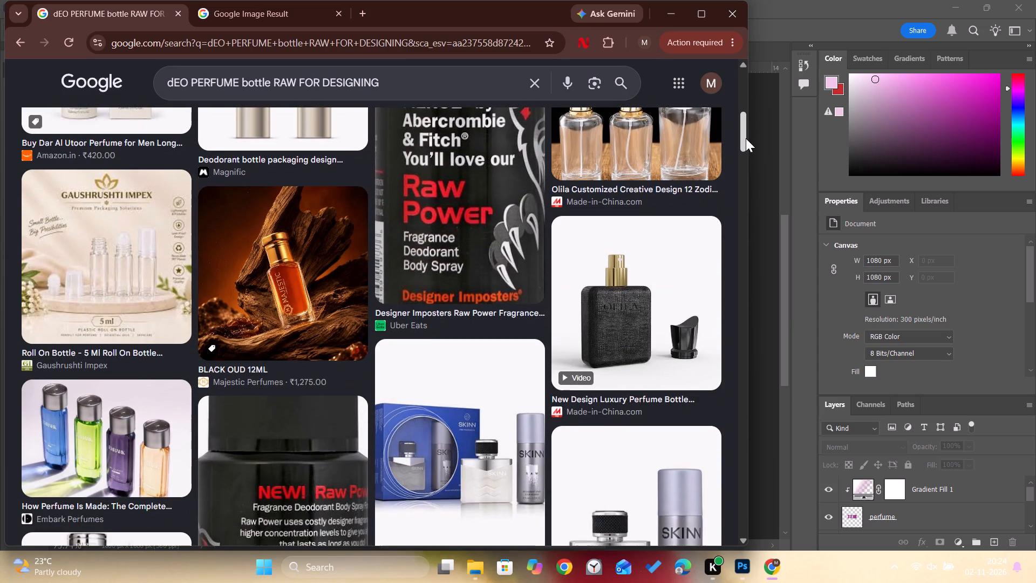
left_click_drag(746, 138, 746, 116)
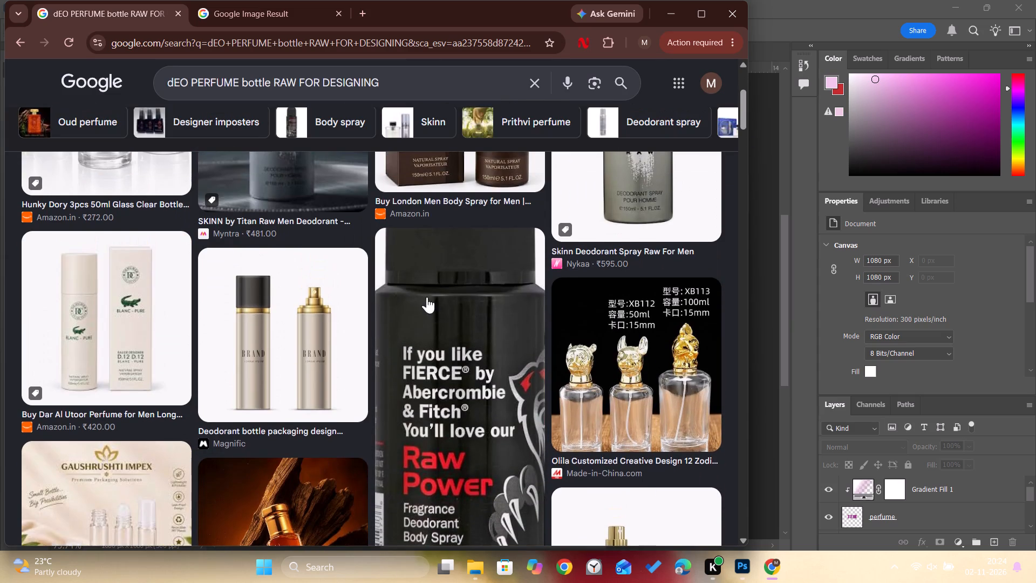
Copy the Magnific picture showing two beige and gold BRAND deodorant bottles.
left_click(322, 328)
right_click(639, 274)
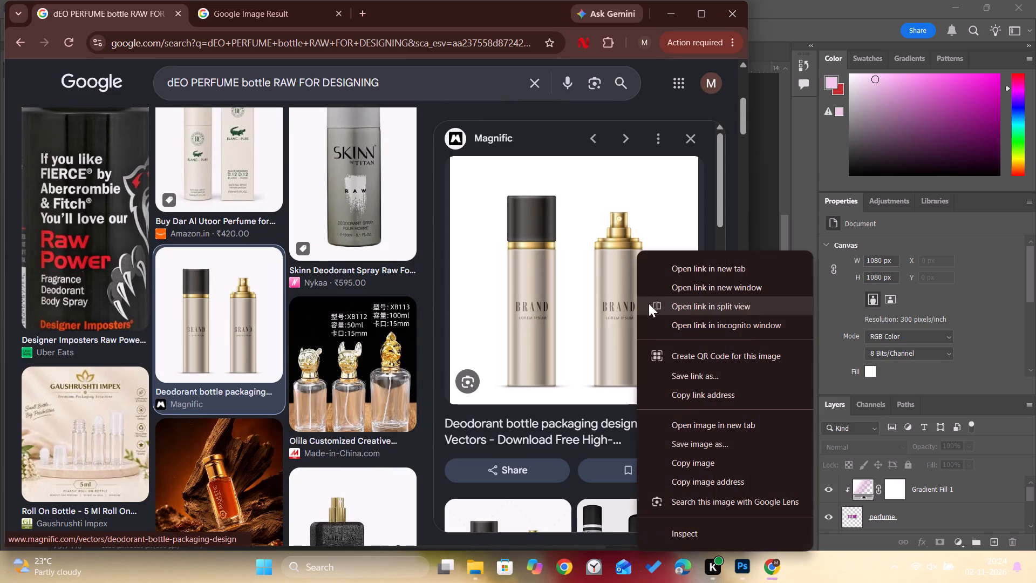
left_click(712, 460)
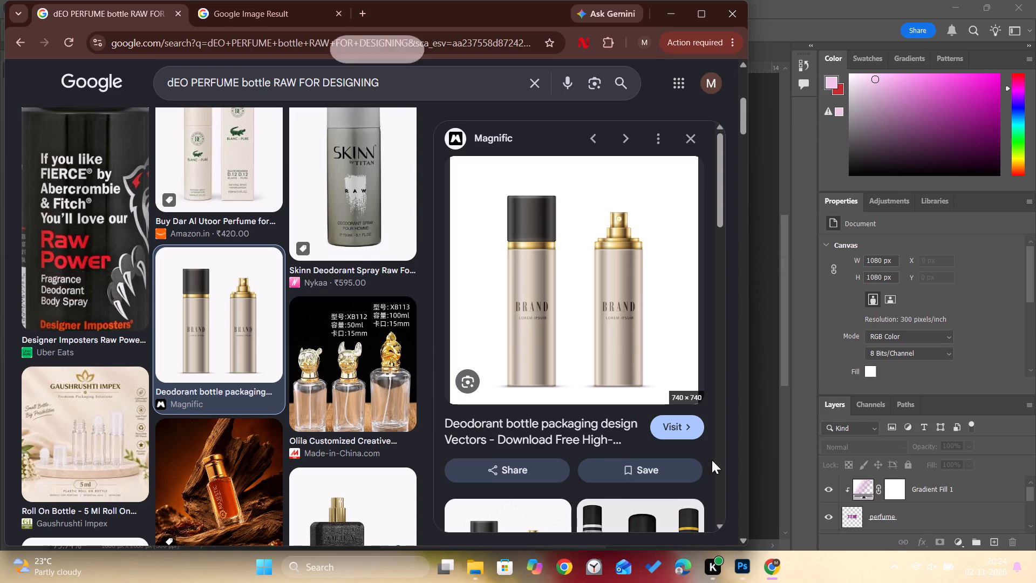
Switch to Photoshop, create a 740 x 740 px document at 72 ppi and paste the copied bottle picture into it.
left_click(744, 566)
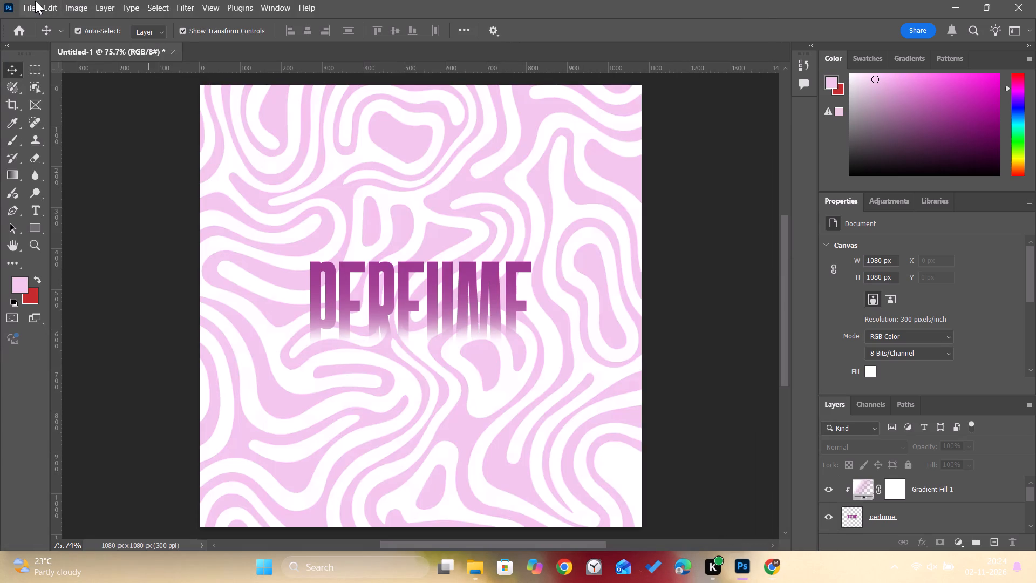
left_click(35, 1)
left_click(63, 22)
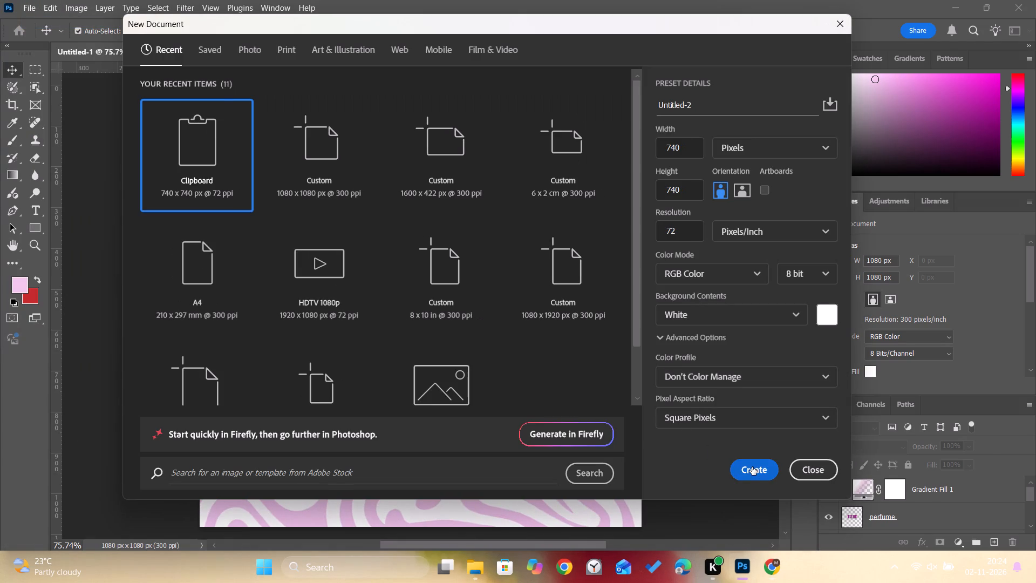
left_click(752, 467)
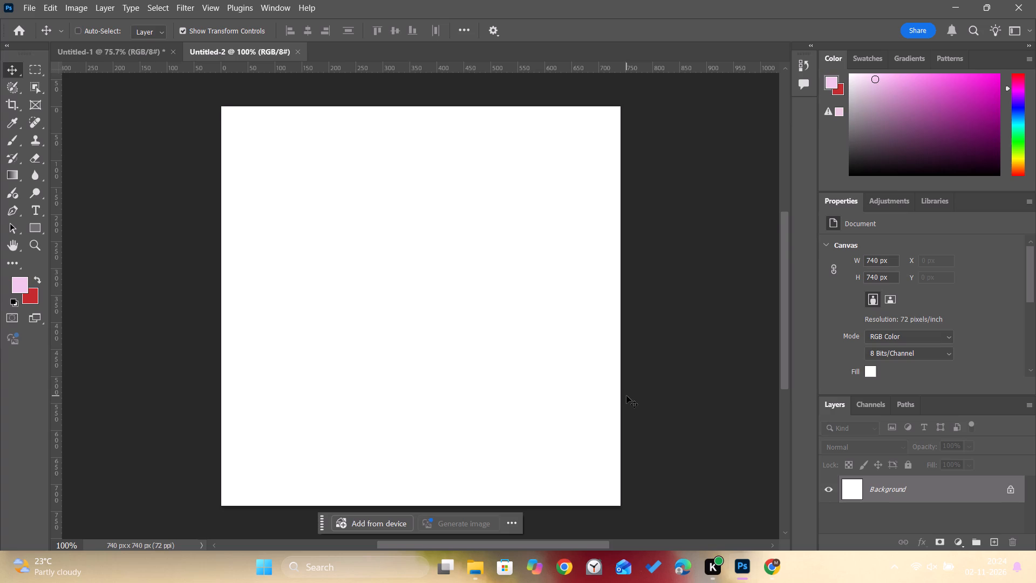
key("ctrl+v")
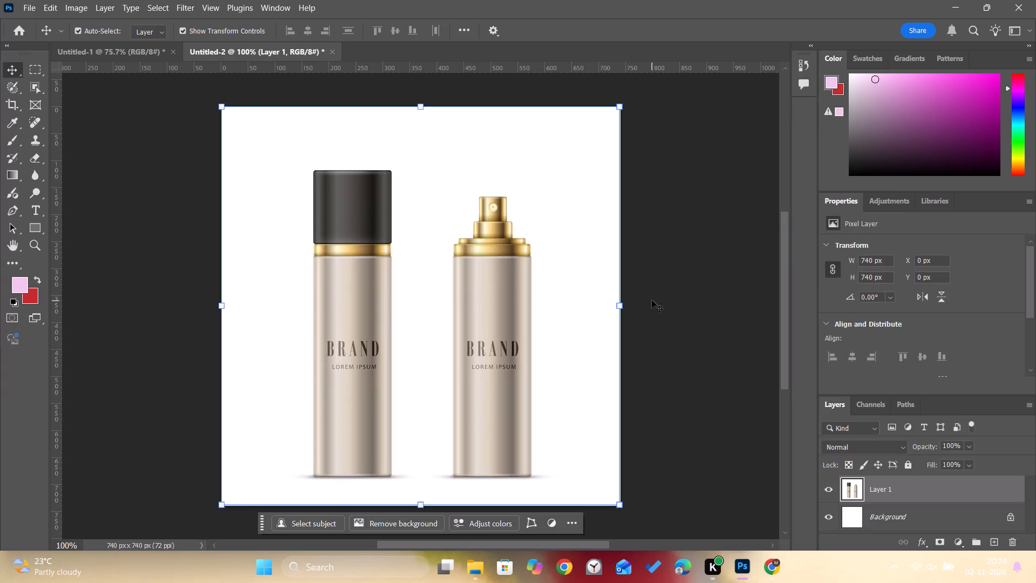
Select an area of about 298 x 603 px around the uncapped gold spray bottle and cut it from the picture.
left_click(44, 68)
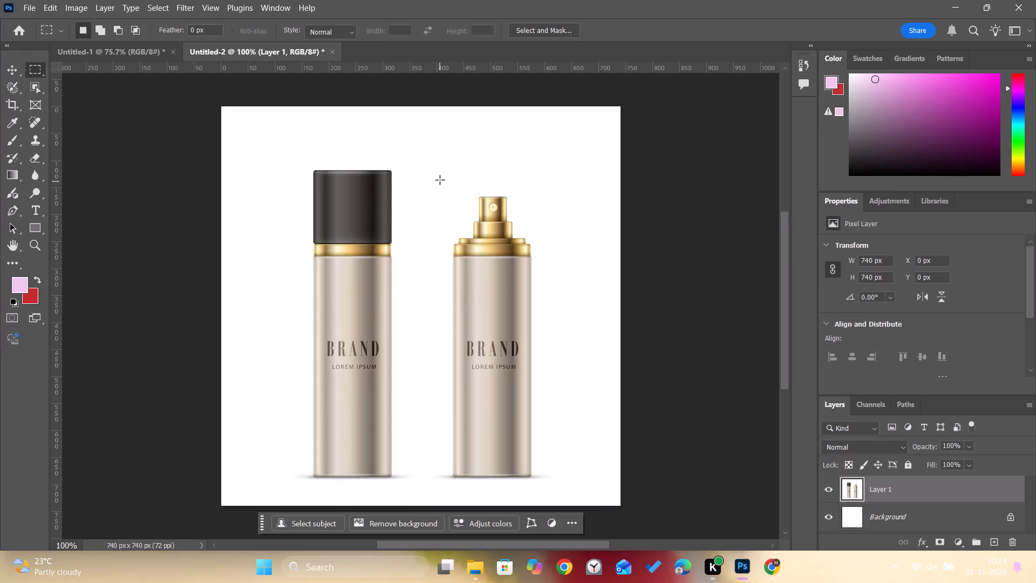
left_click_drag(415, 170, 576, 485)
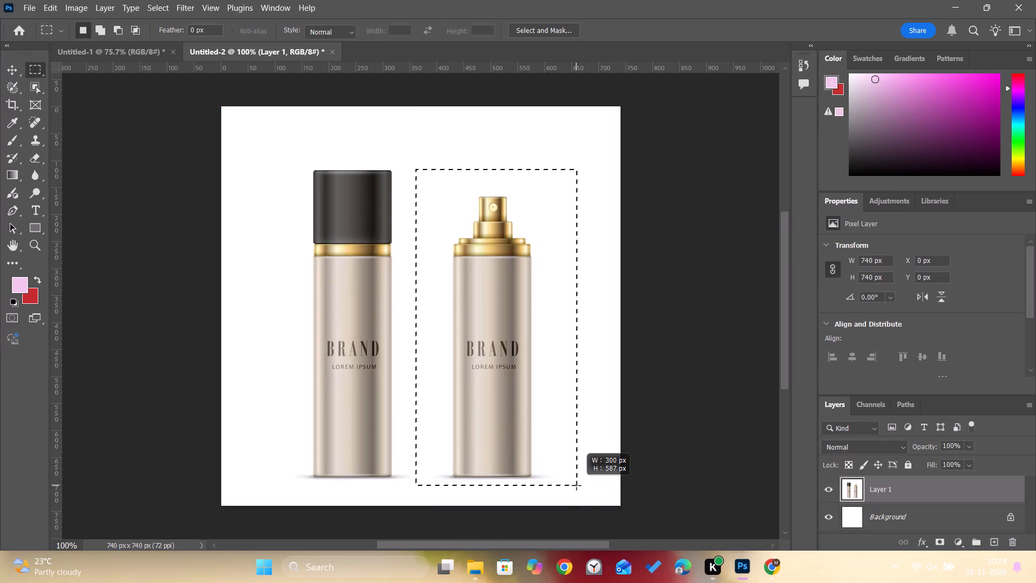
left_click_drag(576, 485, 575, 494)
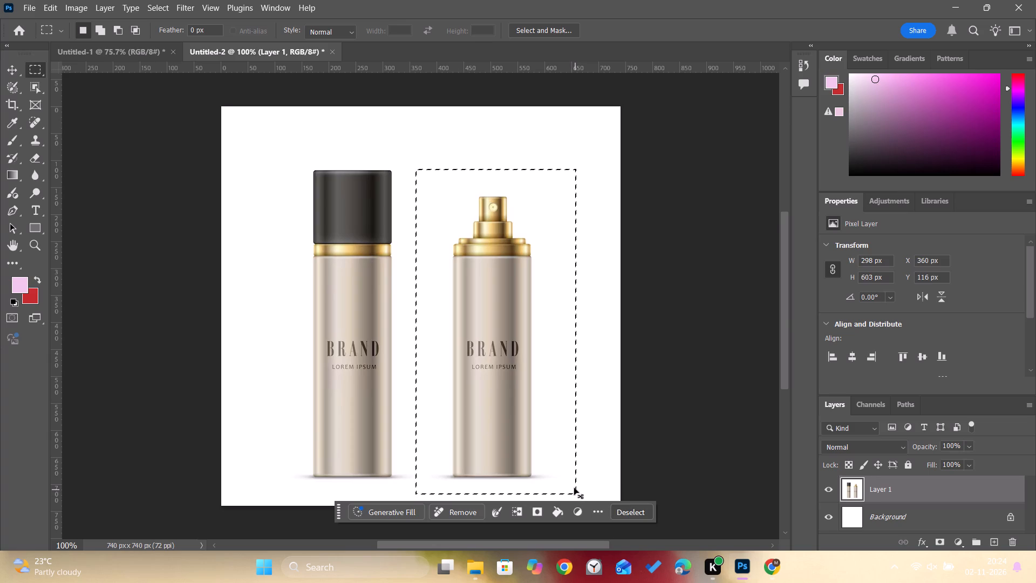
key("ctrl+x")
left_click(12, 68)
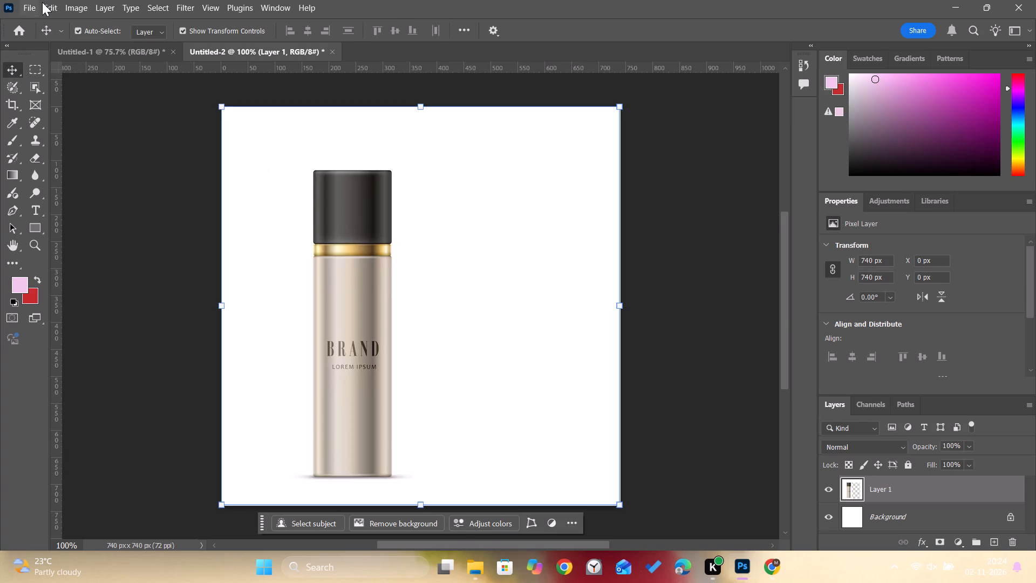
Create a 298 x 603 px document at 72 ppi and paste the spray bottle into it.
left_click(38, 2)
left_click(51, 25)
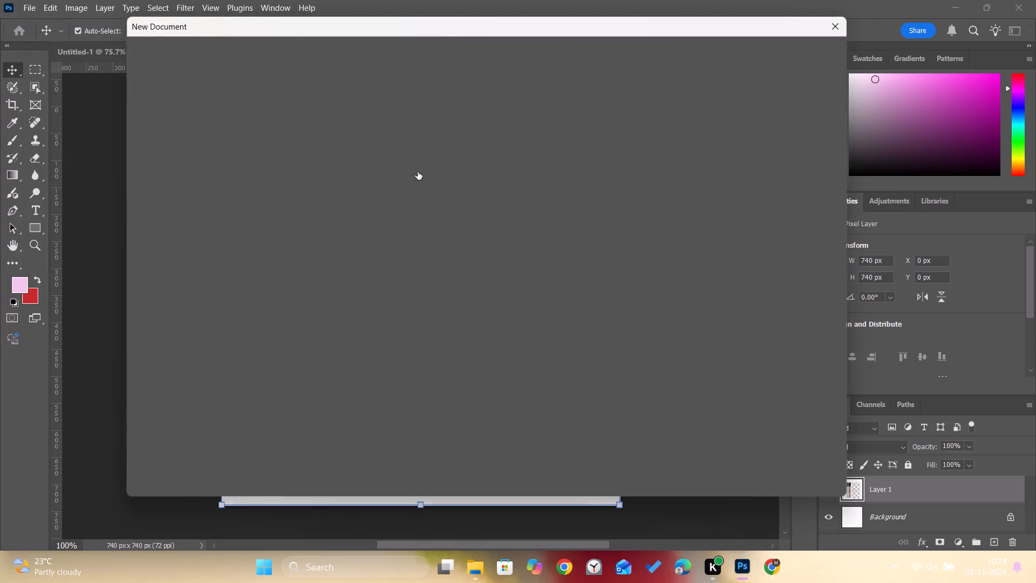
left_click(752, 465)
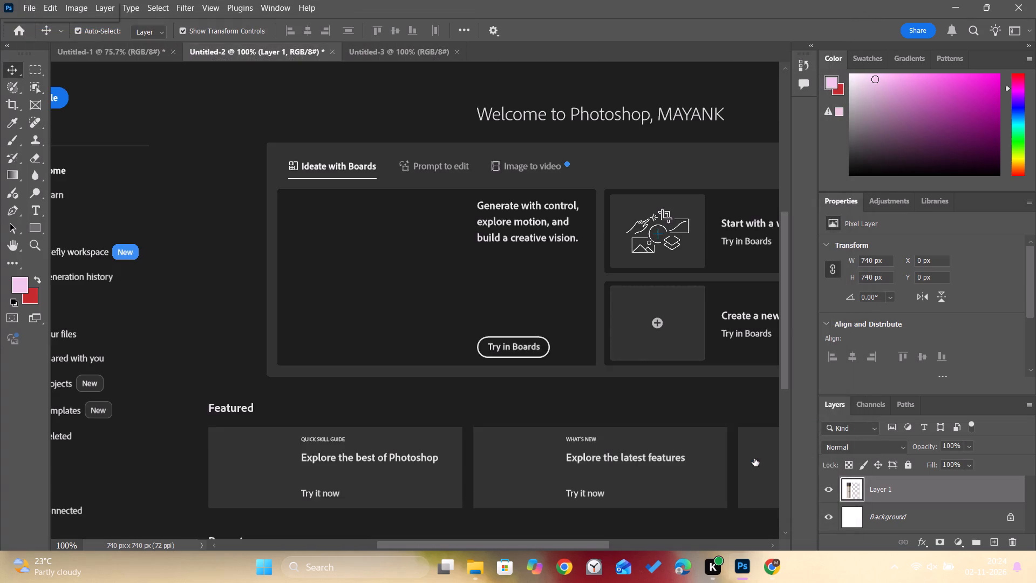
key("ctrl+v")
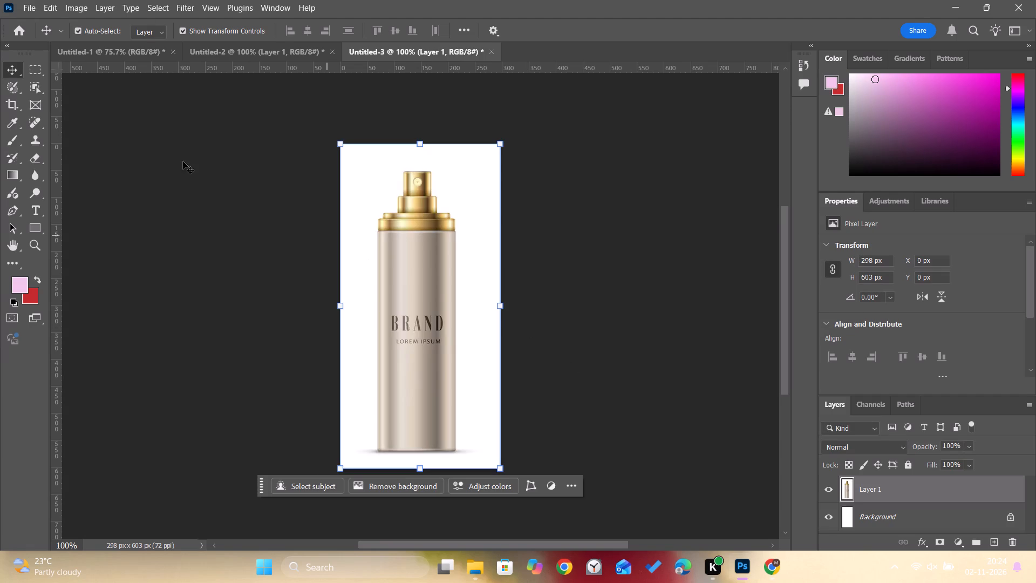
Create a 1080 x 1080 px document at 300 ppi and paste the spray bottle into it.
left_click(26, 0)
left_click(49, 24)
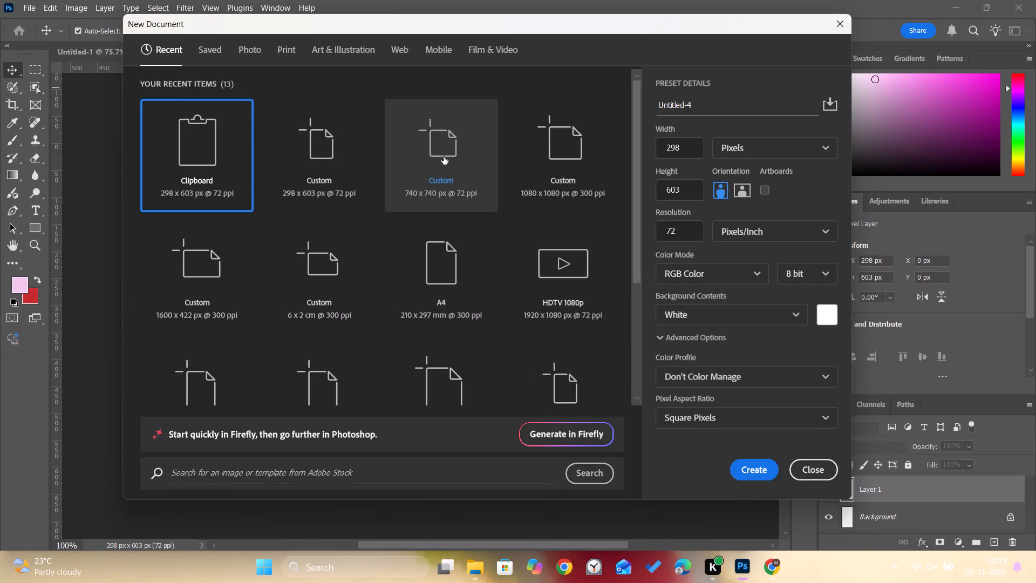
left_click(557, 168)
left_click(757, 470)
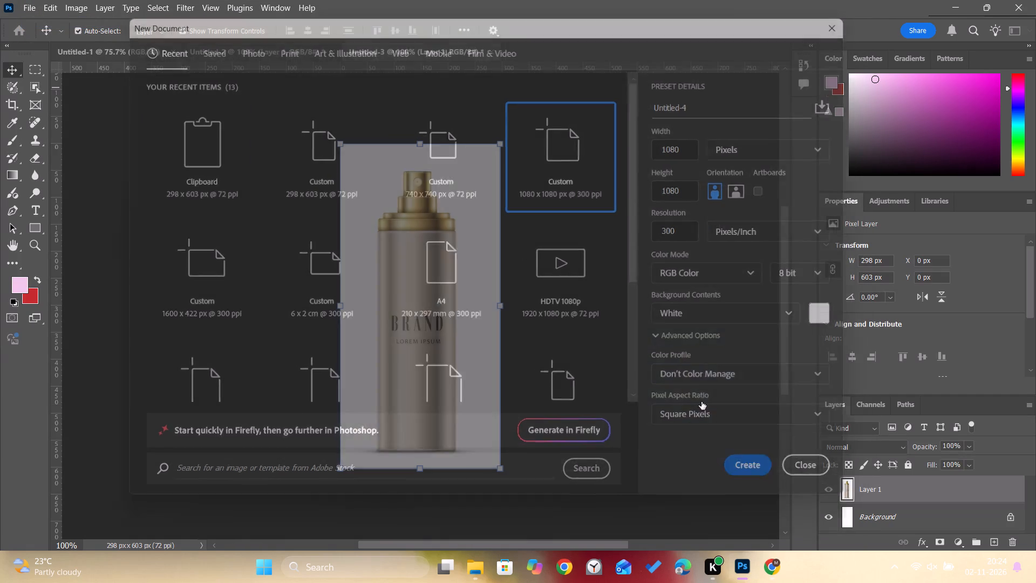
key("ctrl+v")
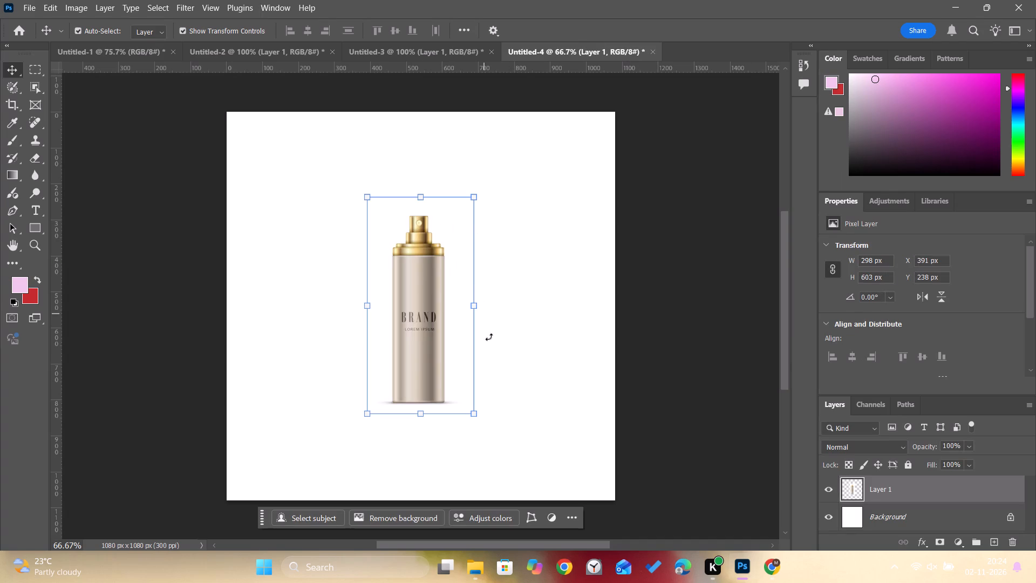
Scale the spray bottle up proportionally to about 132%, making its layer 394 x 797 px.
left_click_drag(478, 415, 505, 445, "alt")
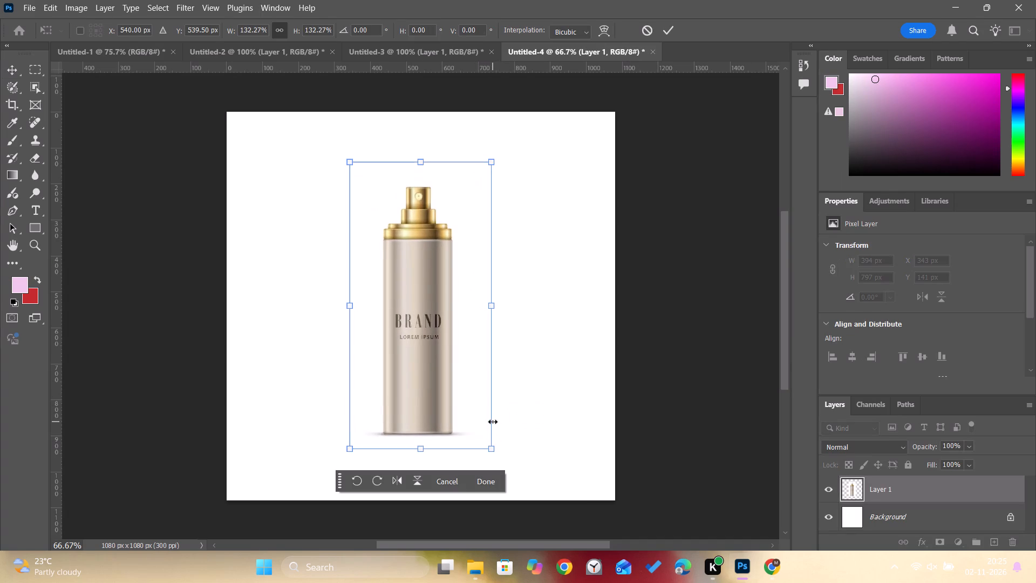
left_click(490, 478)
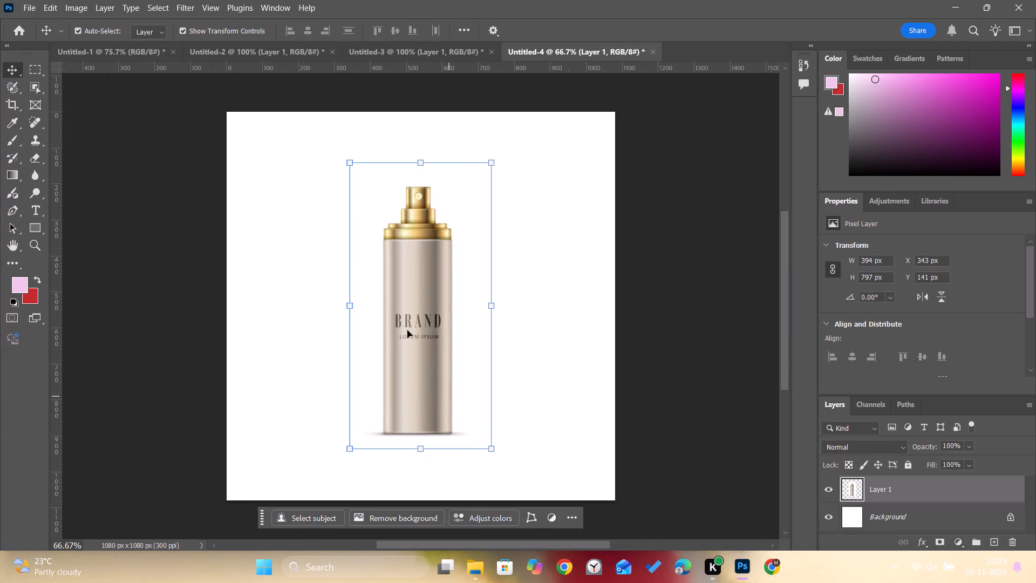
Close the 298 x 603 px document Untitled-3 without saving it.
left_click(493, 49)
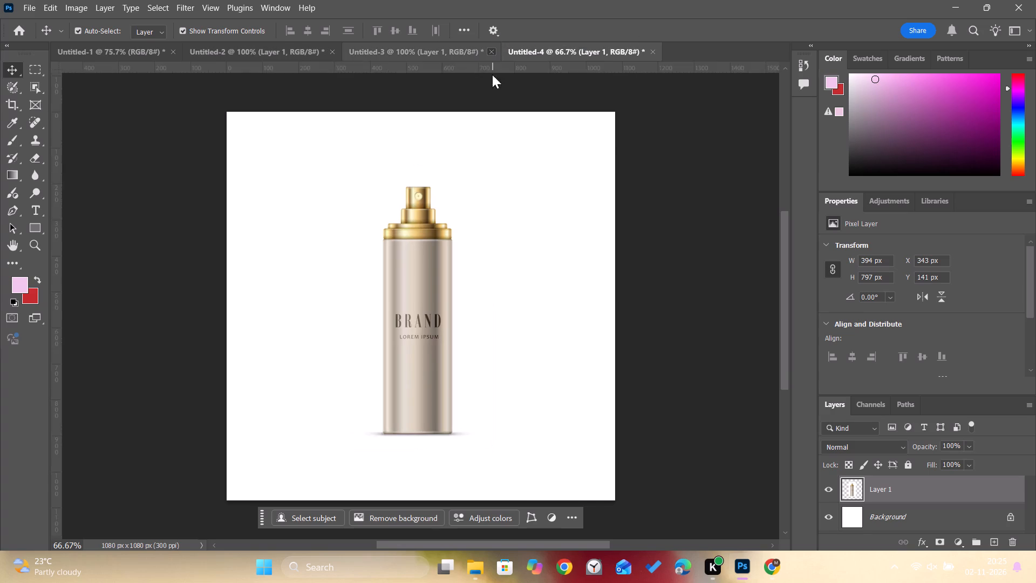
left_click(551, 216)
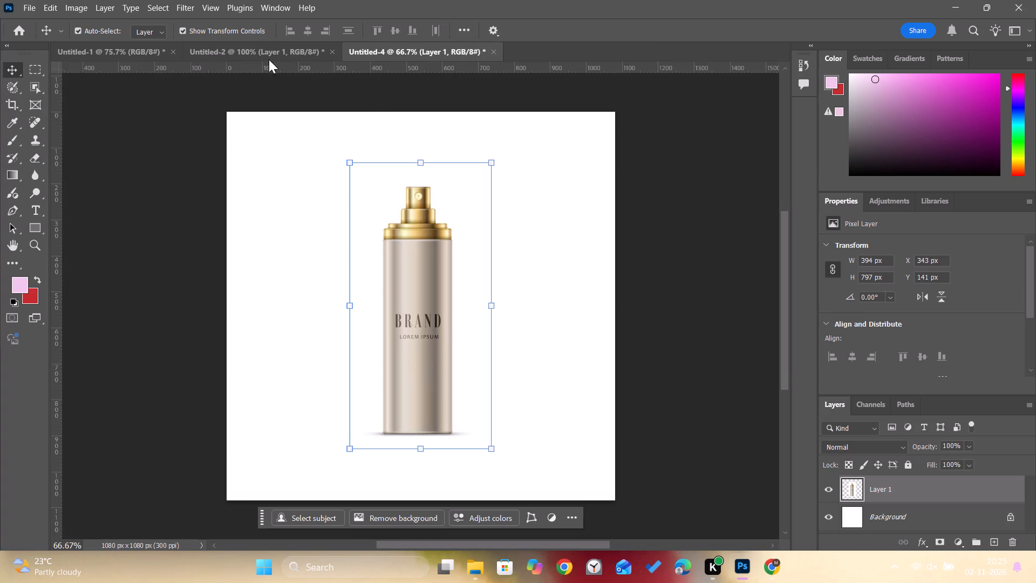
In Untitled-2, move the capped bottle's layer horizontally toward the canvas centre, to about X 105 px.
left_click(271, 50)
left_click_drag(377, 302, 411, 302)
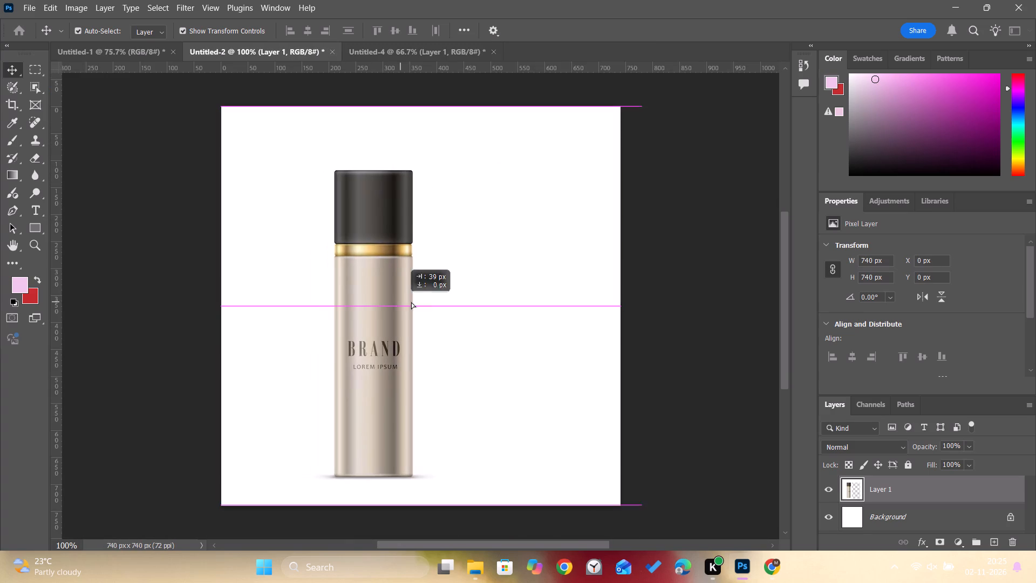
left_click_drag(411, 302, 432, 300)
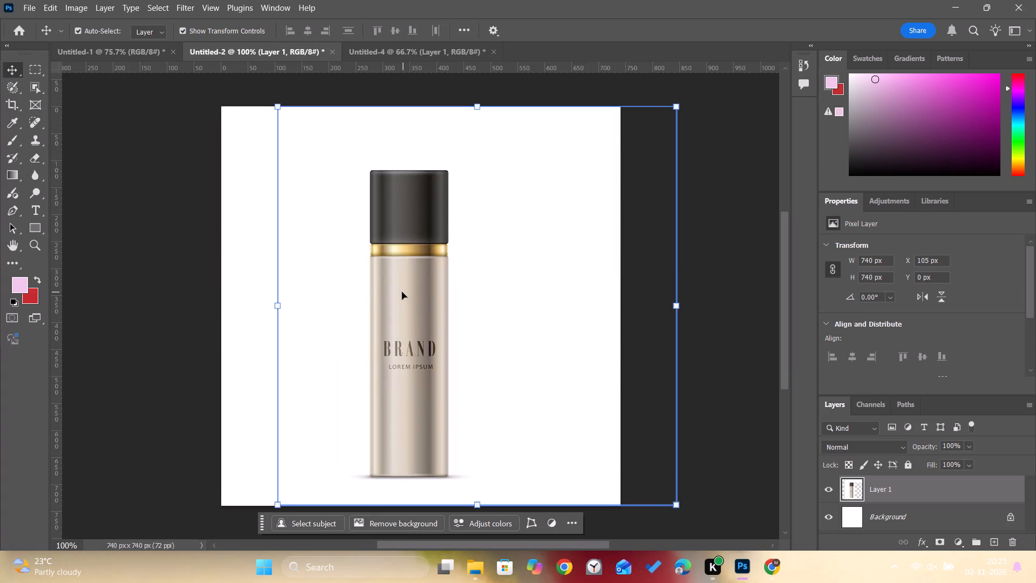
Select the capped bottle with Select Subject and cut it out of its layer.
left_click(309, 523)
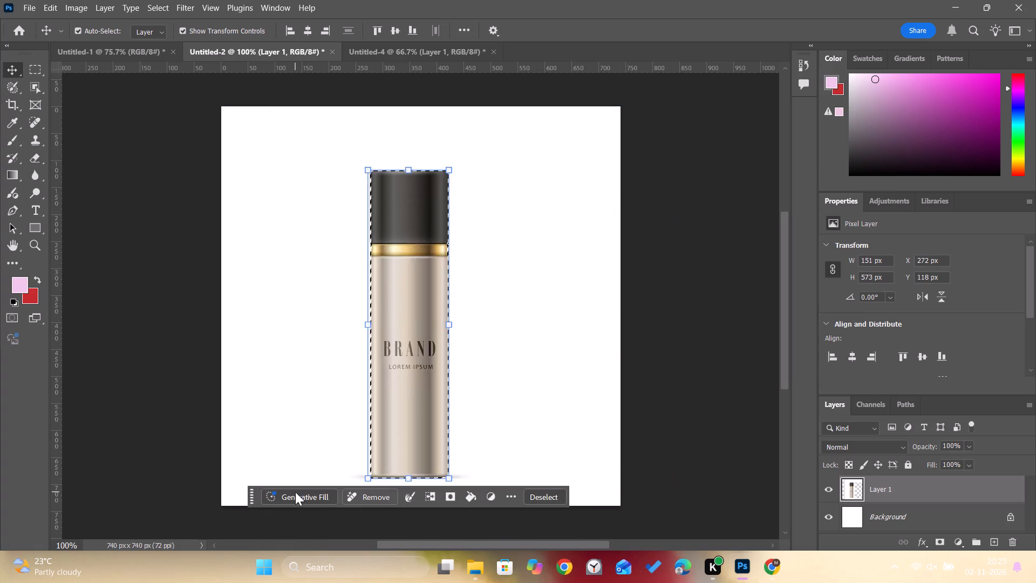
key("ctrl+x")
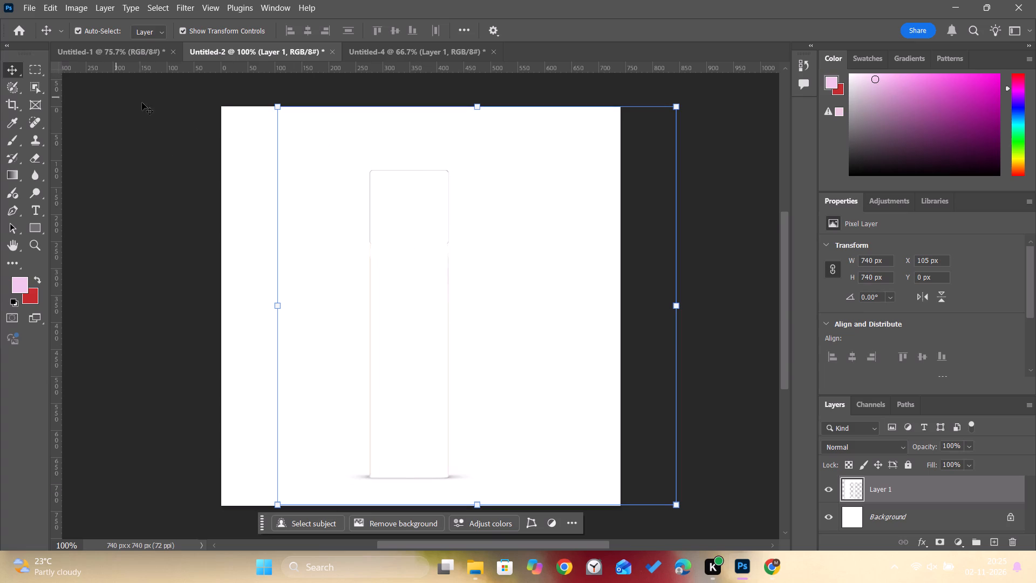
Delete the leftover backdrop layer and paste the cut-out capped bottle centred on its own layer.
key("Delete")
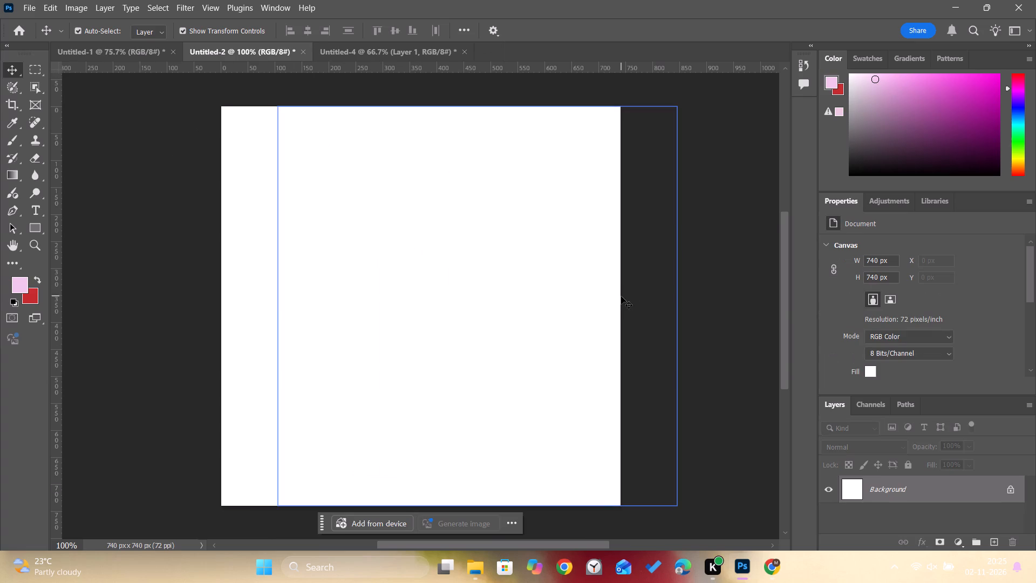
key("ctrl+v")
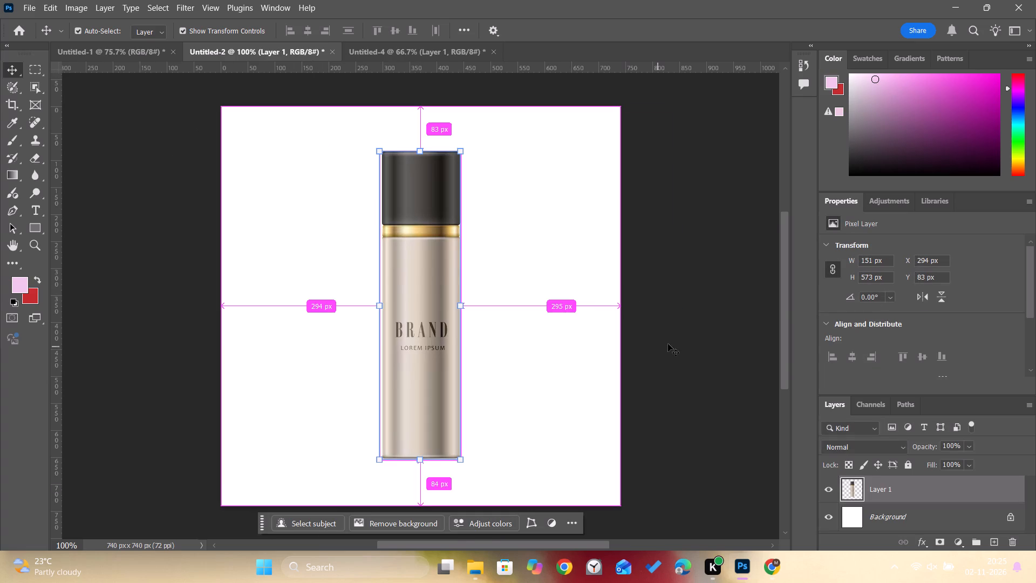
left_click(679, 340)
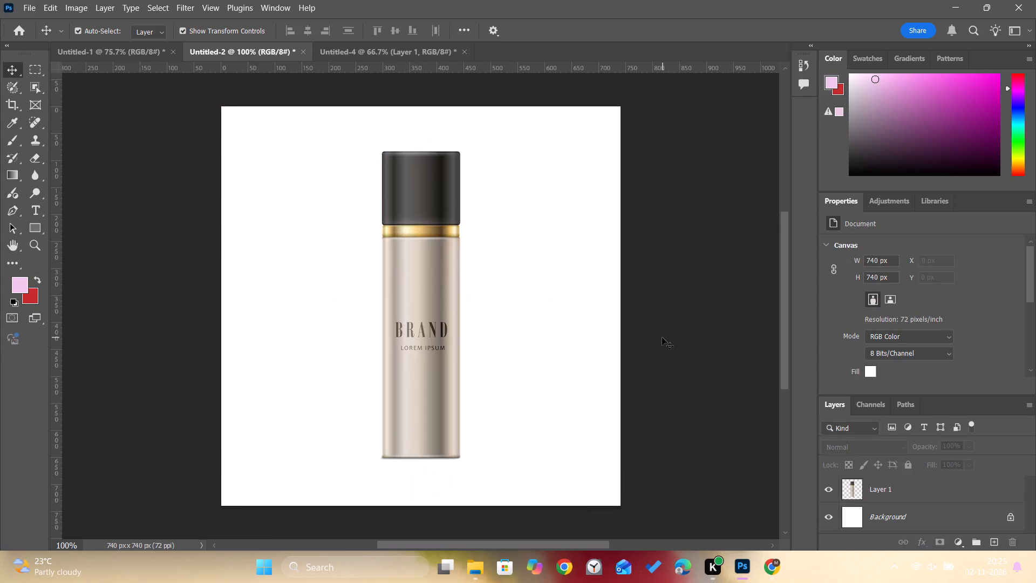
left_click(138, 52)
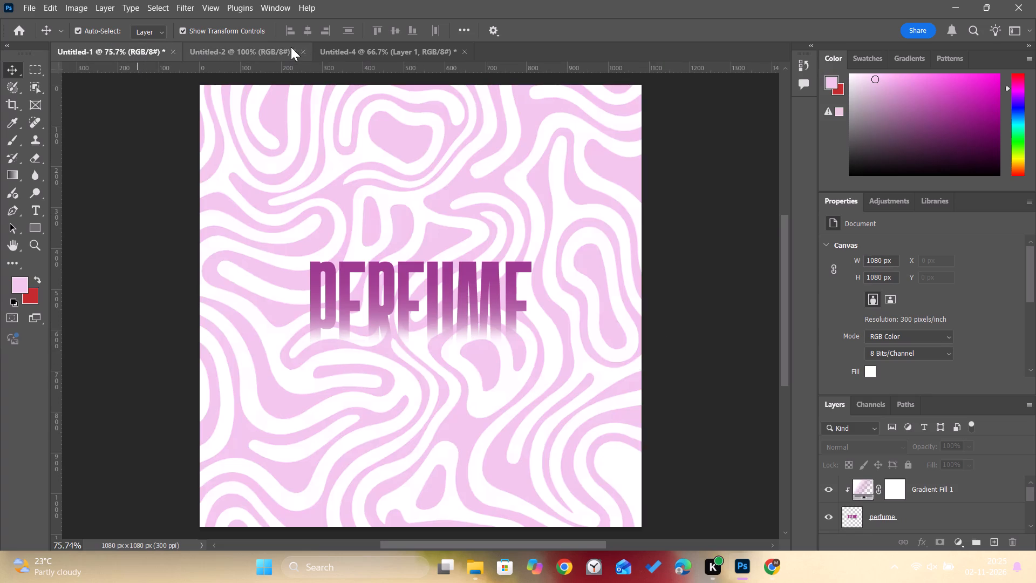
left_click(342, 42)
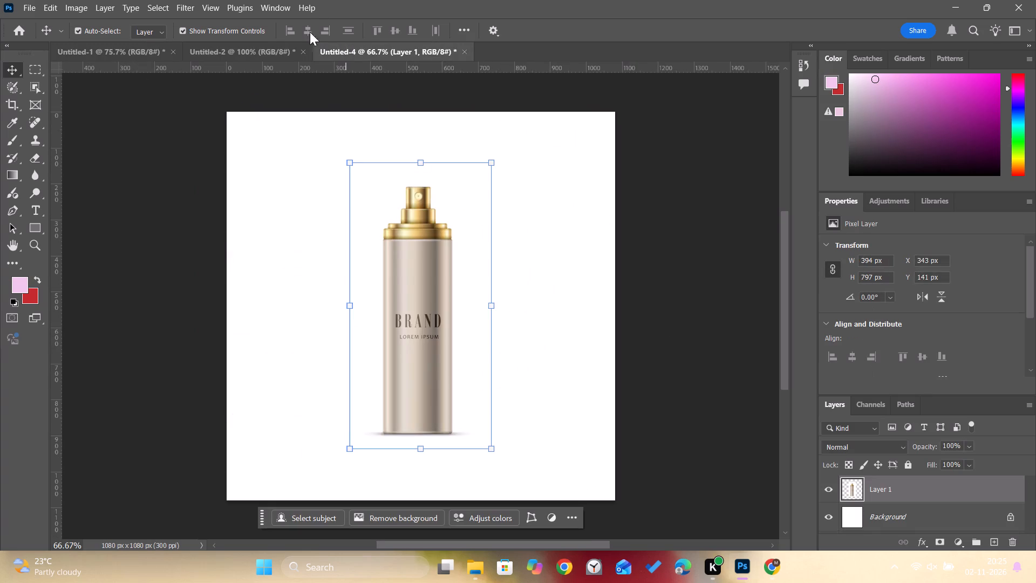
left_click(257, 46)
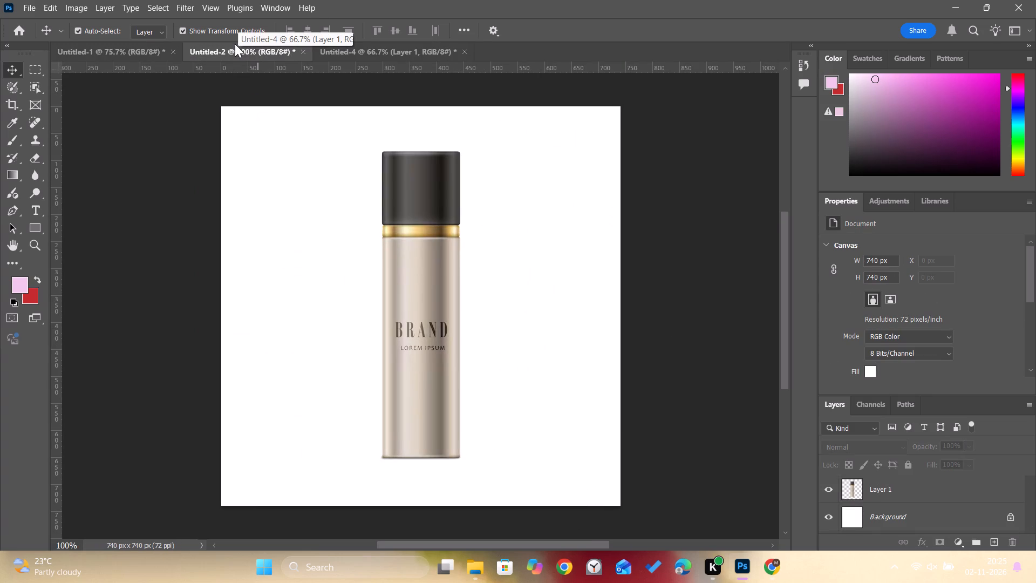
Place the Untitled-1 PERFUME pattern image from Downloads as an embedded object in the capped bottle's document.
left_click(33, 5)
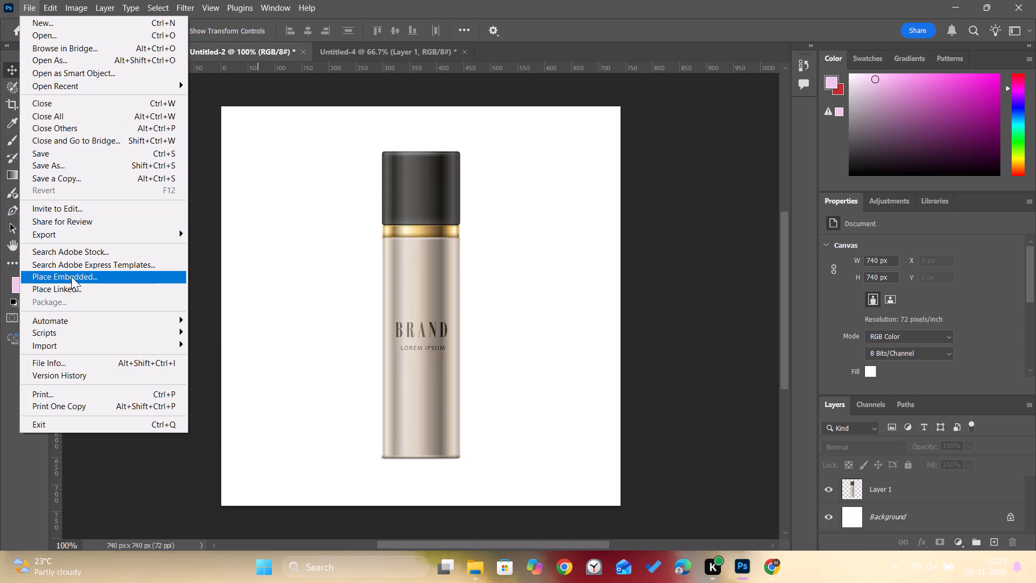
left_click(71, 276)
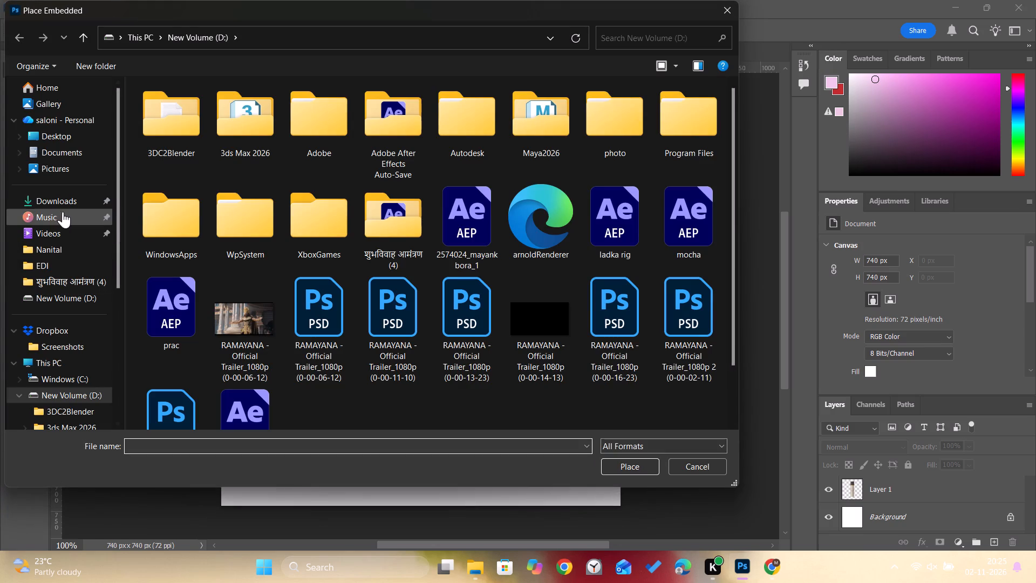
left_click(52, 201)
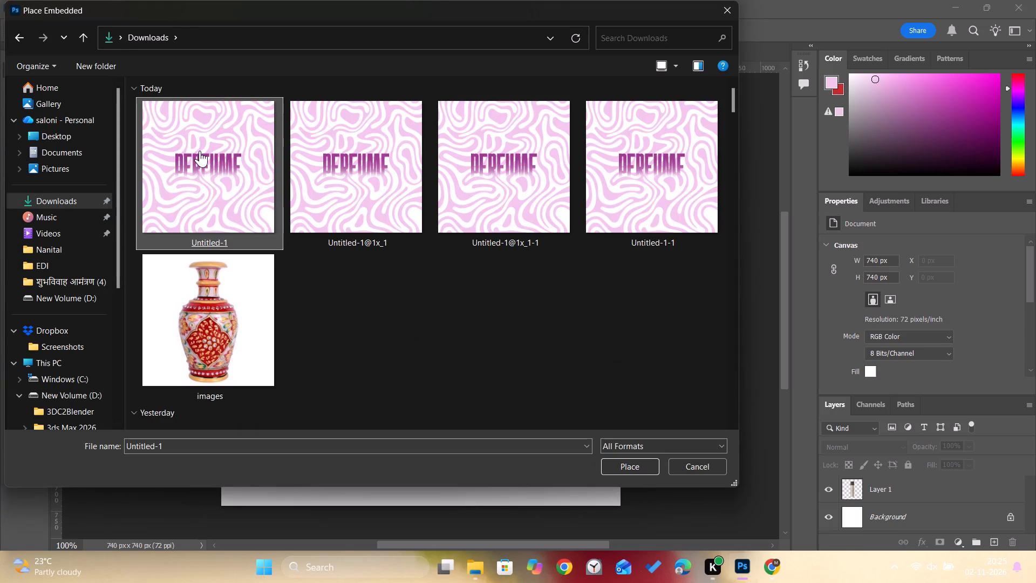
left_click(200, 151)
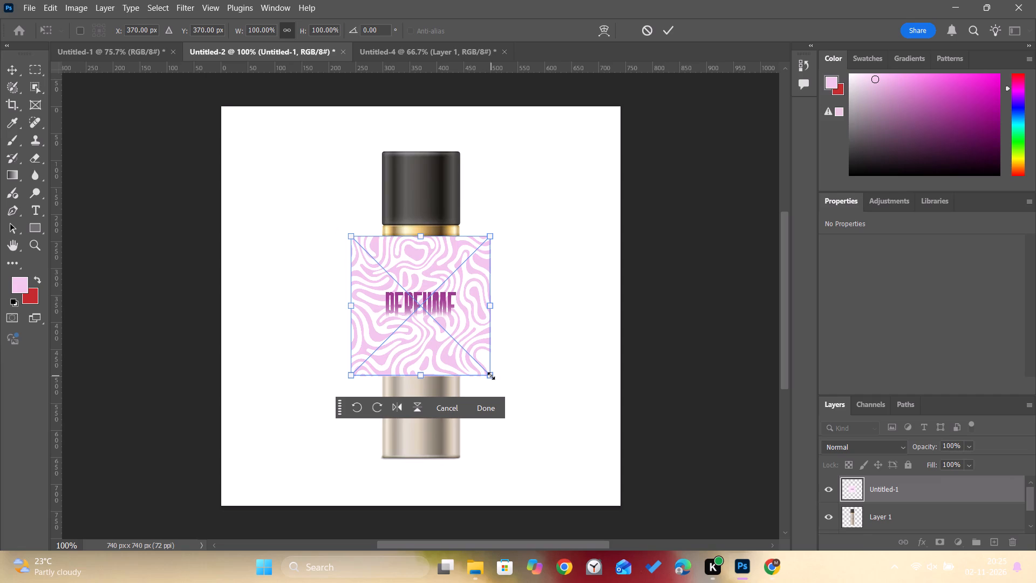
Scale the placed pattern proportionally to about 172.5% and position it over the bottle's body, at about X 146 px, Y 209 px.
left_click_drag(491, 376, 538, 430, "alt")
left_click_drag(493, 375, 492, 415)
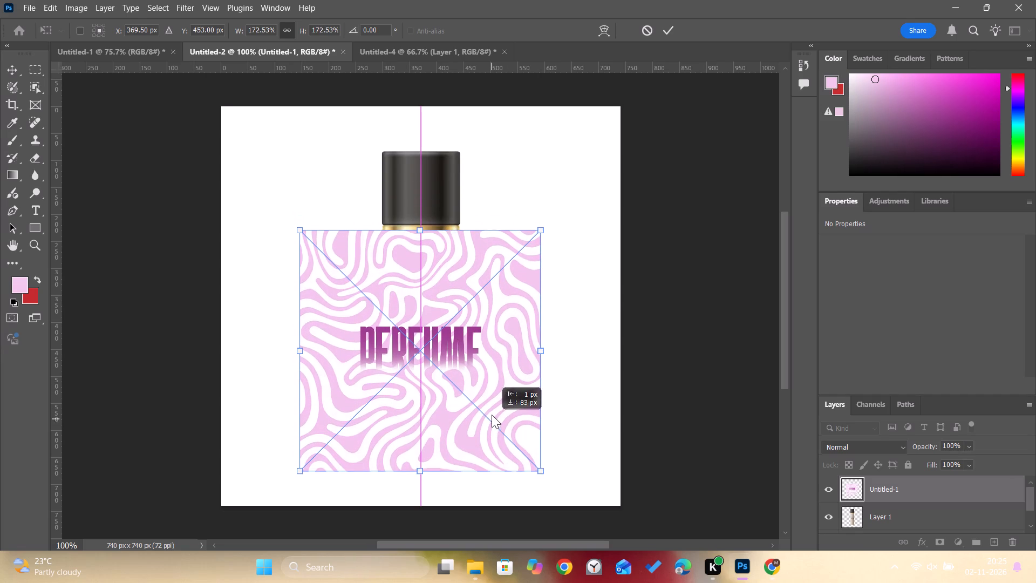
left_click_drag(492, 415, 492, 408)
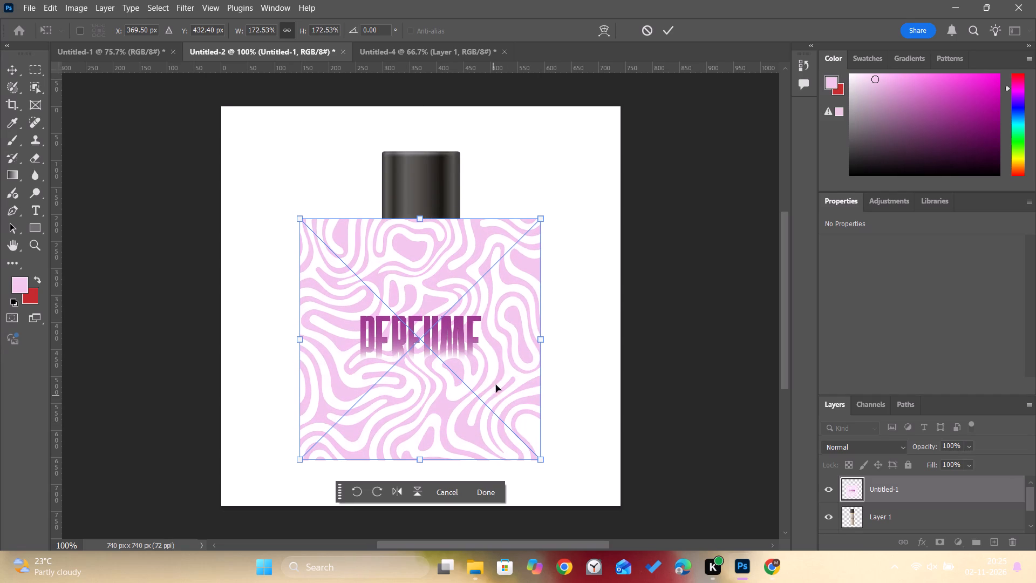
left_click(488, 494)
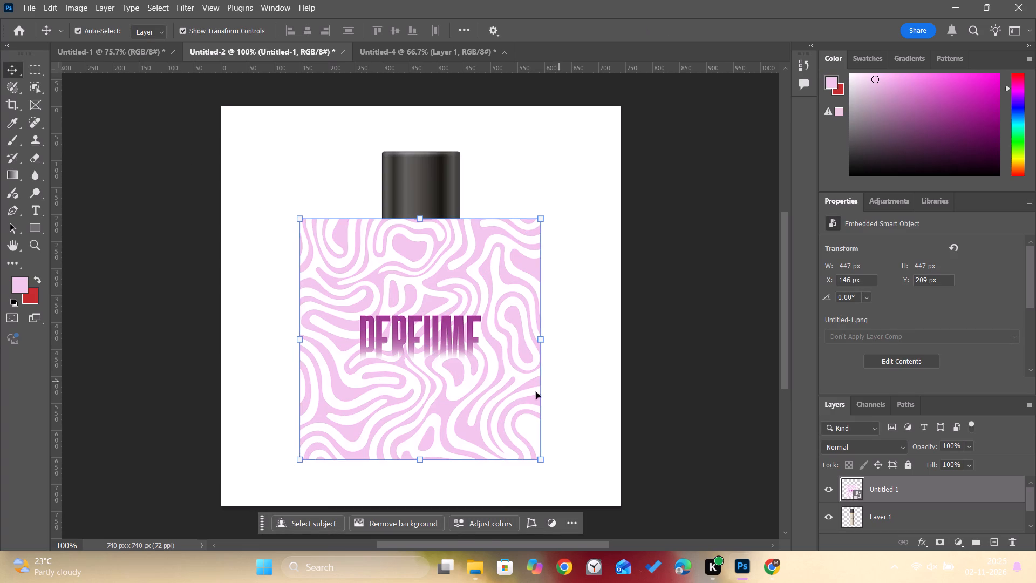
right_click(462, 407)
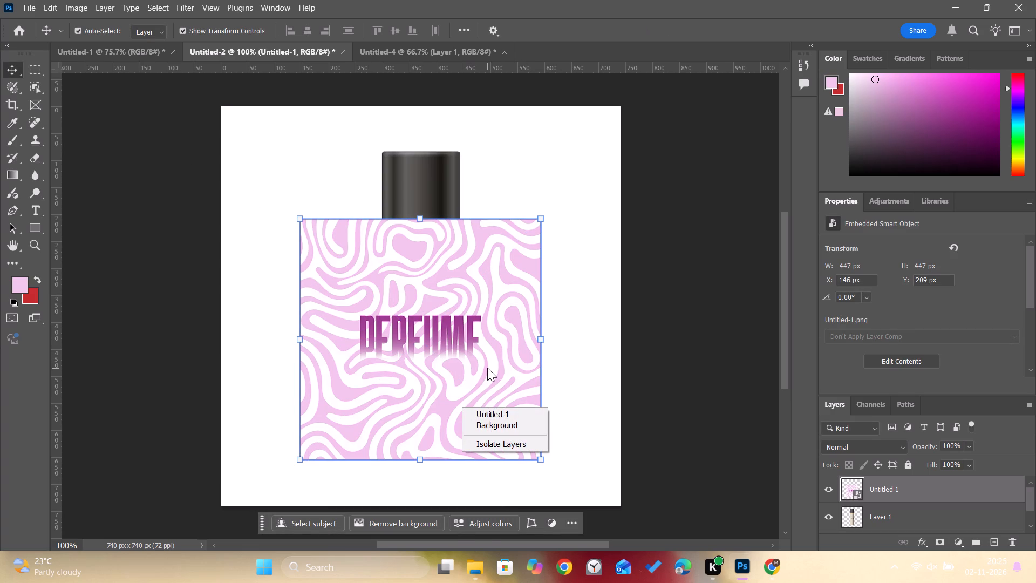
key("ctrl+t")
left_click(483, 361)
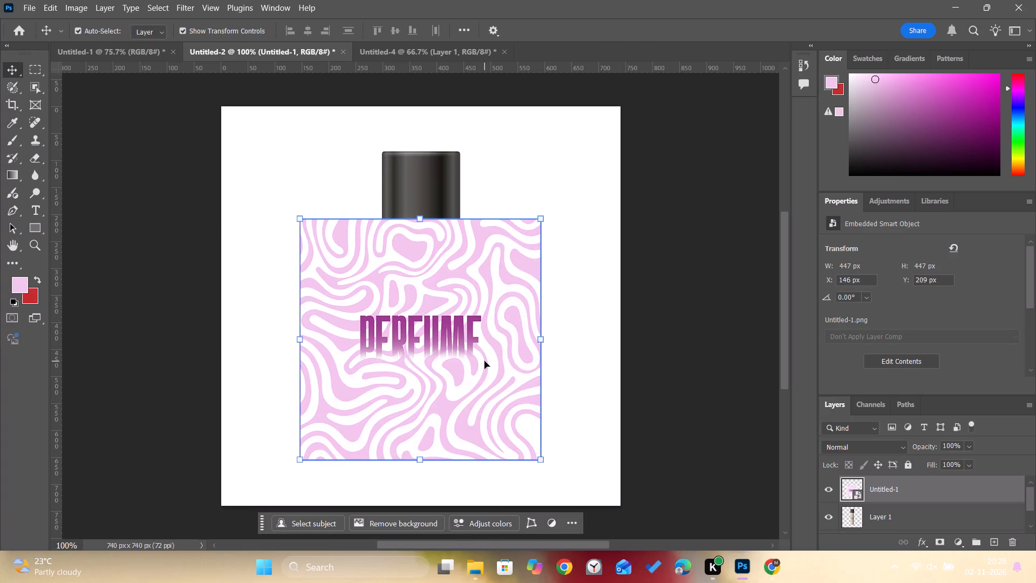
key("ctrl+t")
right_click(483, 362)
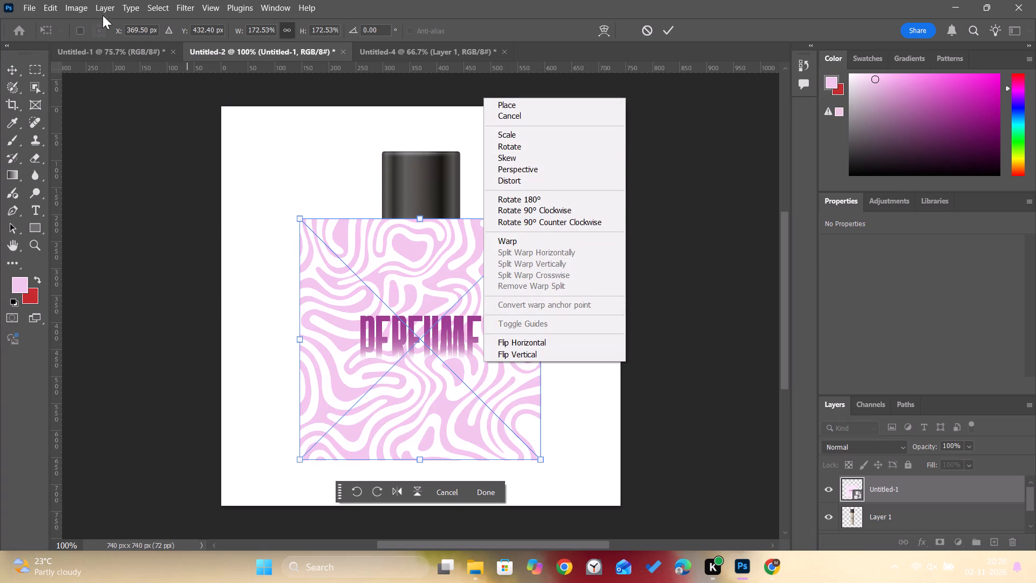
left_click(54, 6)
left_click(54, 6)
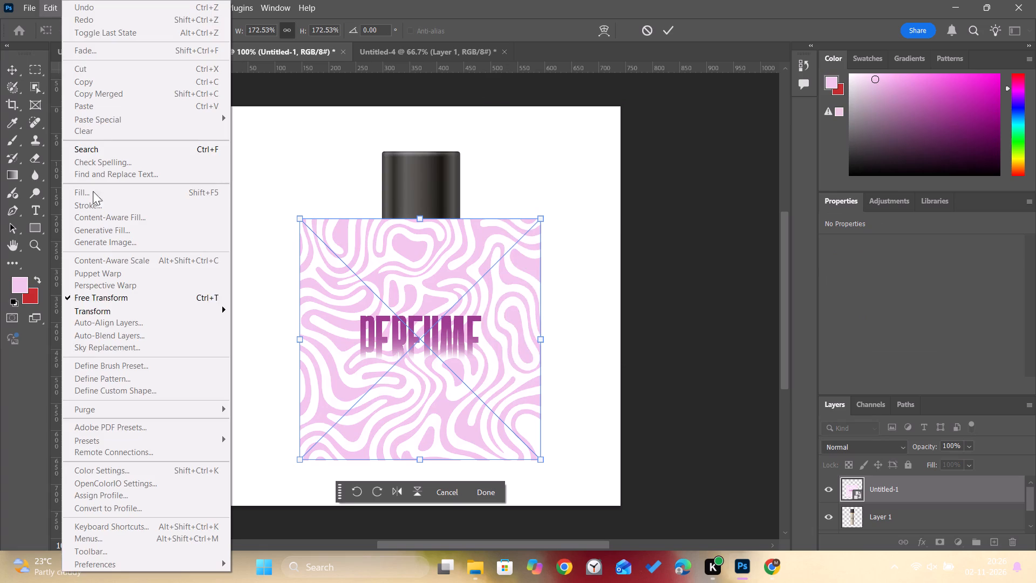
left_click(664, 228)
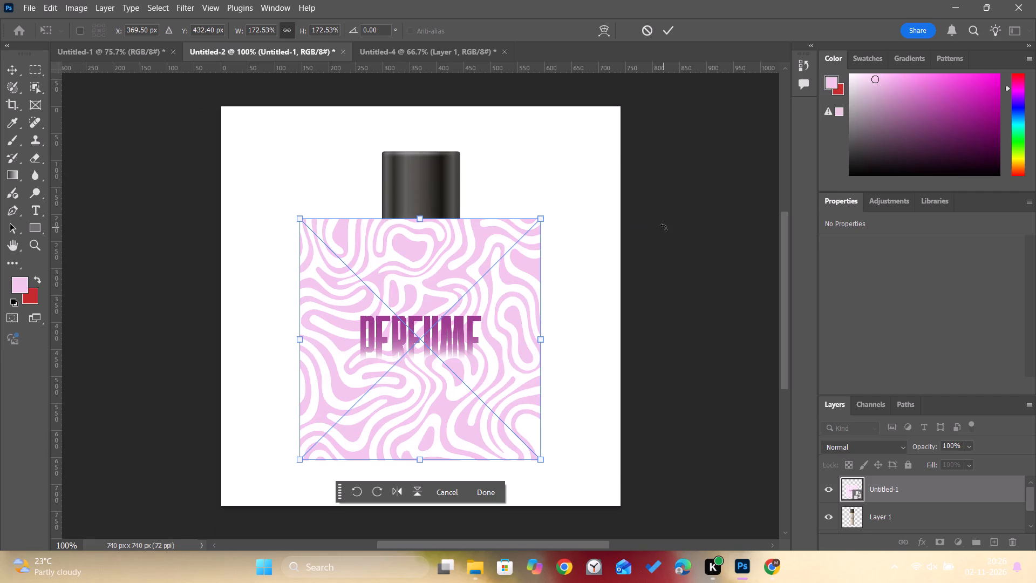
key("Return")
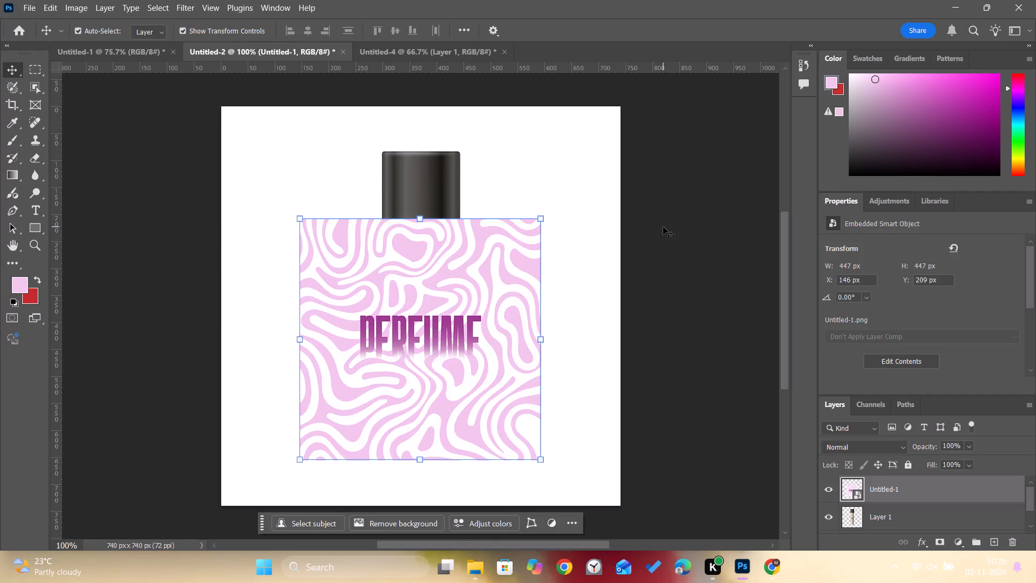
Start a Perspective Warp on the placed pattern and lay out one bottle-width plane from the cap down to the pattern's bottom edge.
left_click(45, 8)
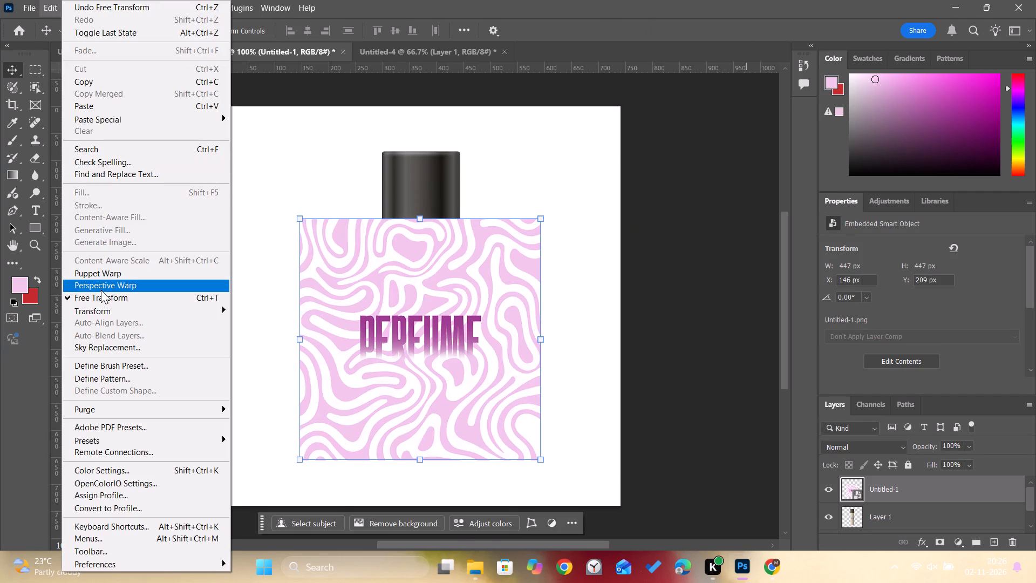
left_click(101, 288)
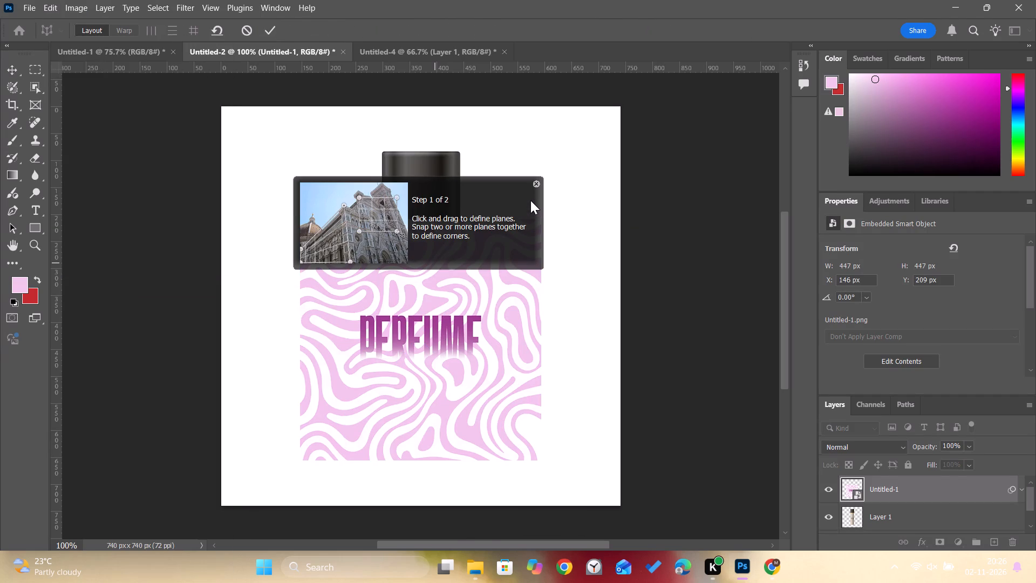
left_click(536, 186)
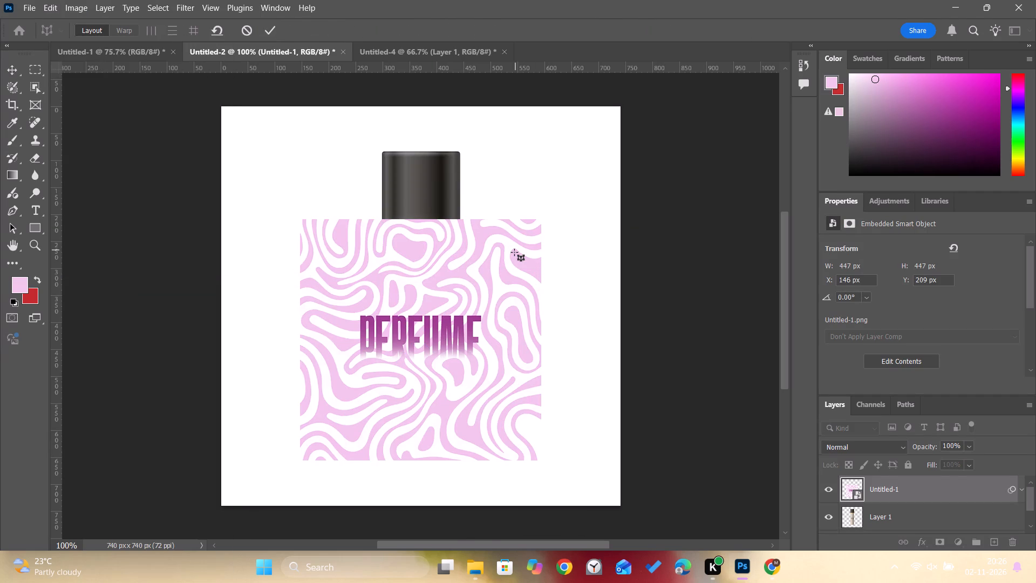
left_click(516, 250)
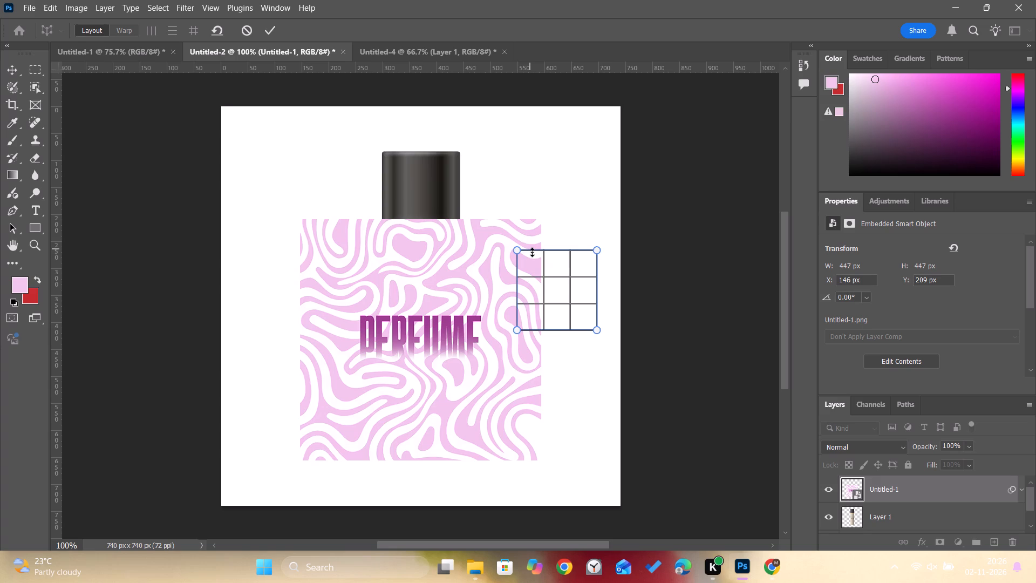
left_click_drag(548, 279, 331, 254)
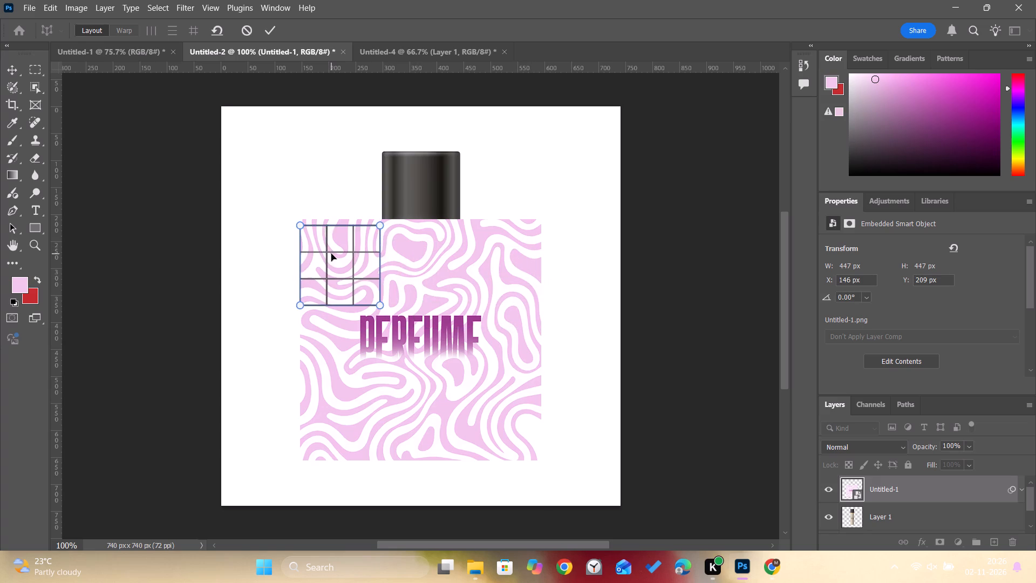
left_click_drag(331, 254, 376, 250)
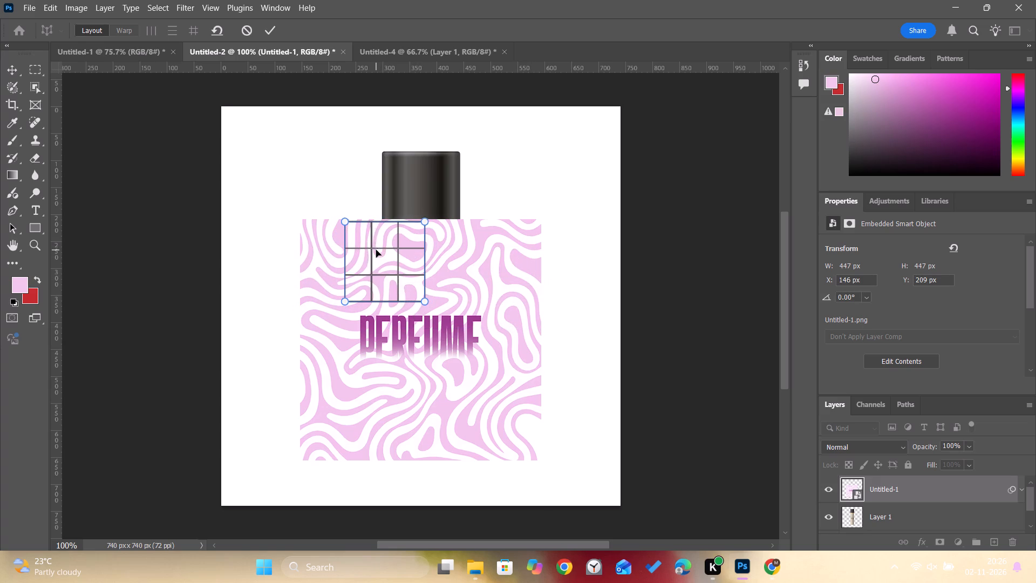
left_click_drag(376, 250, 407, 249)
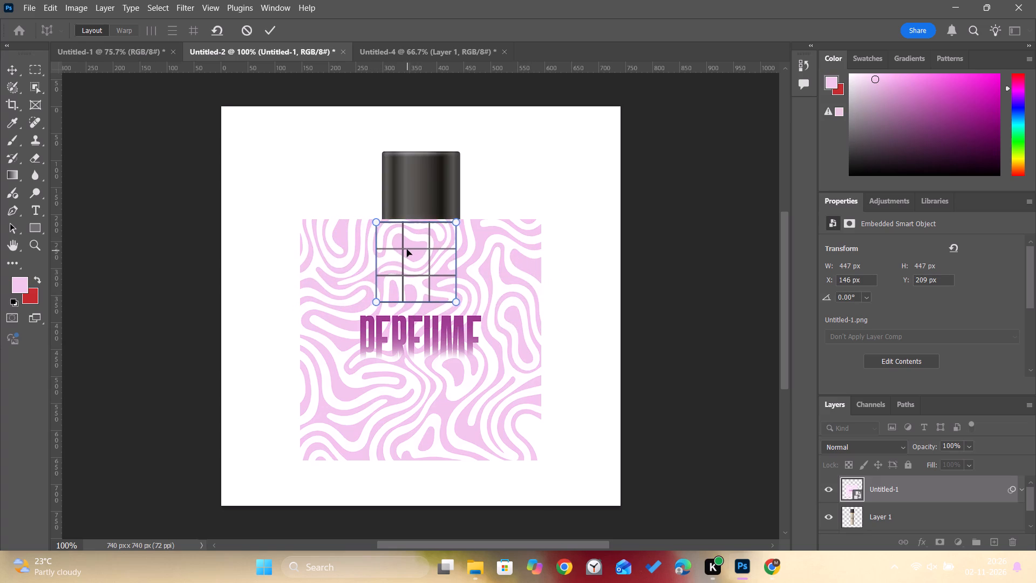
left_click_drag(407, 249, 413, 247)
left_click_drag(424, 298, 424, 432)
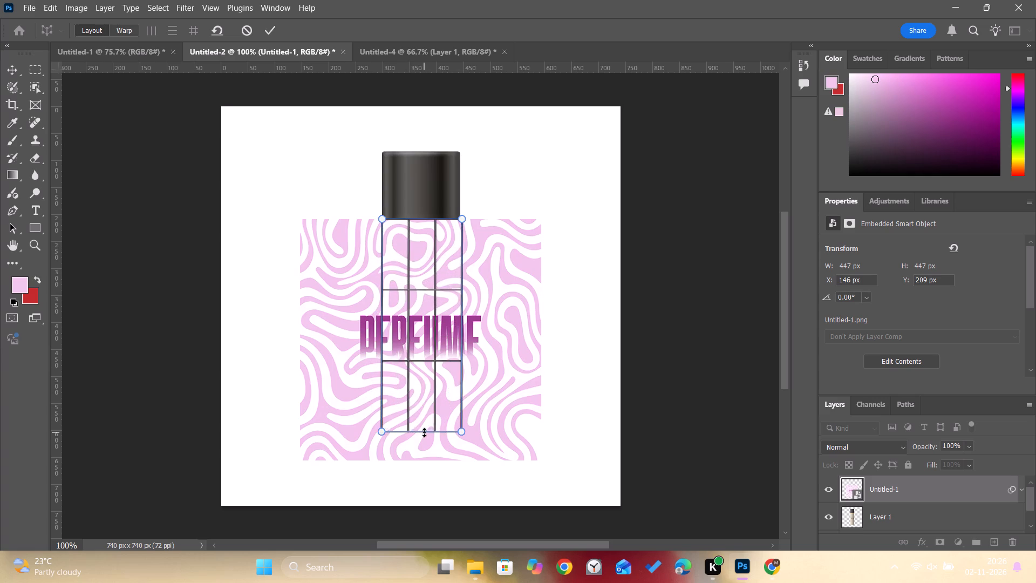
left_click_drag(424, 432, 425, 443)
key("ctrl+z")
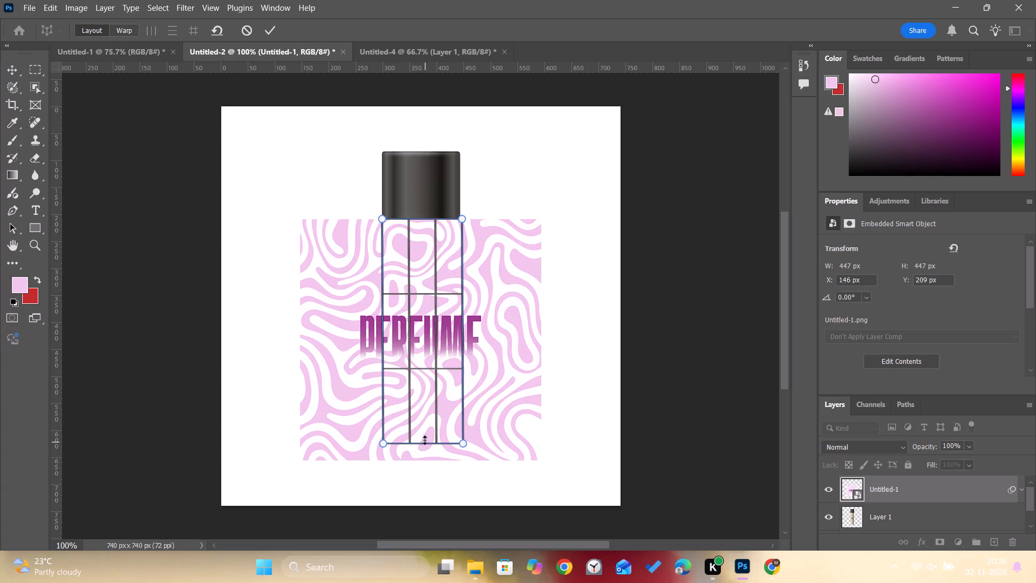
left_click_drag(422, 299, 432, 437, "shift")
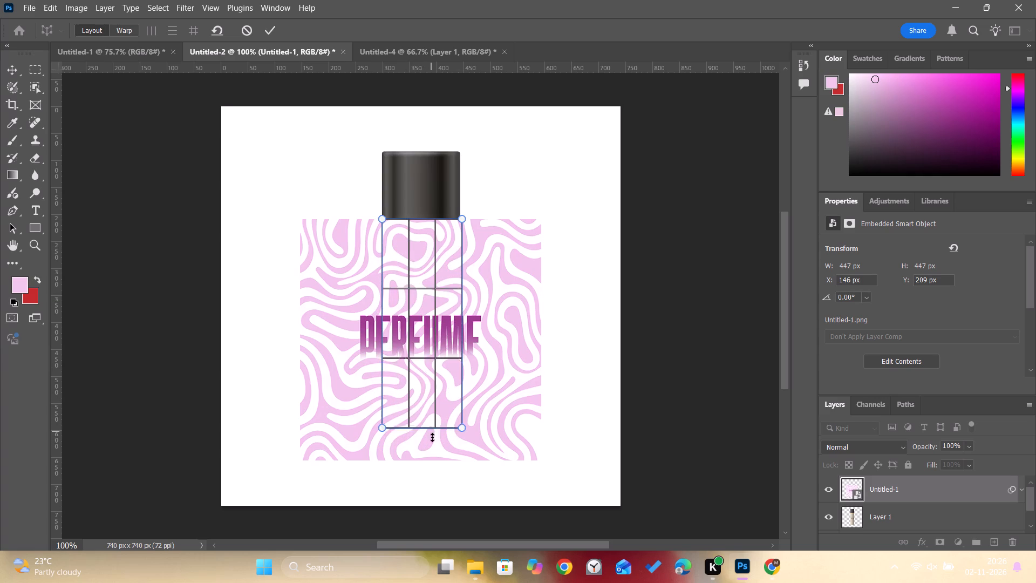
left_click_drag(432, 437, 434, 460, "shift")
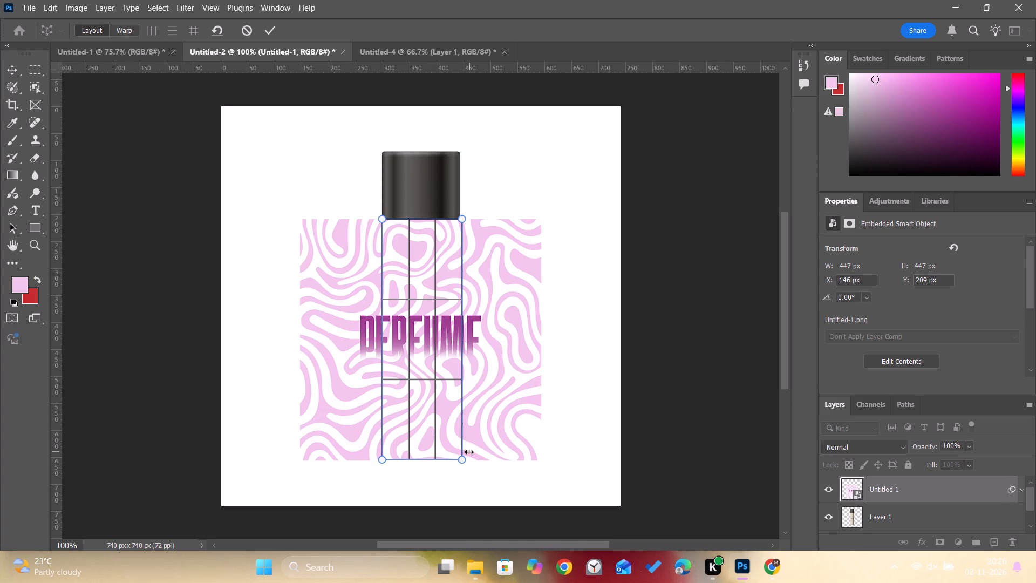
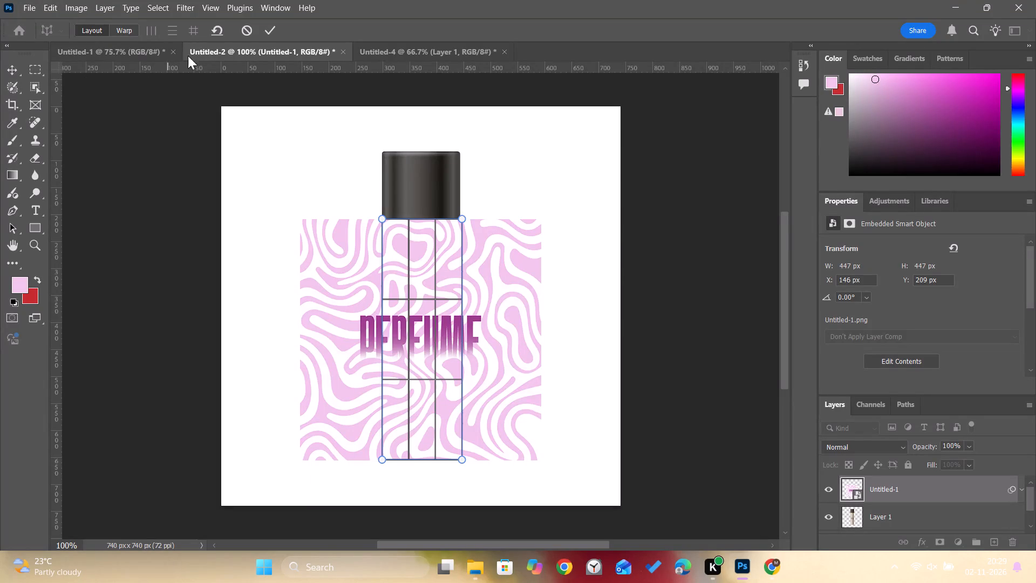
Apply the Perspective Warp with the laid-out plane to the placed pattern.
left_click(272, 27)
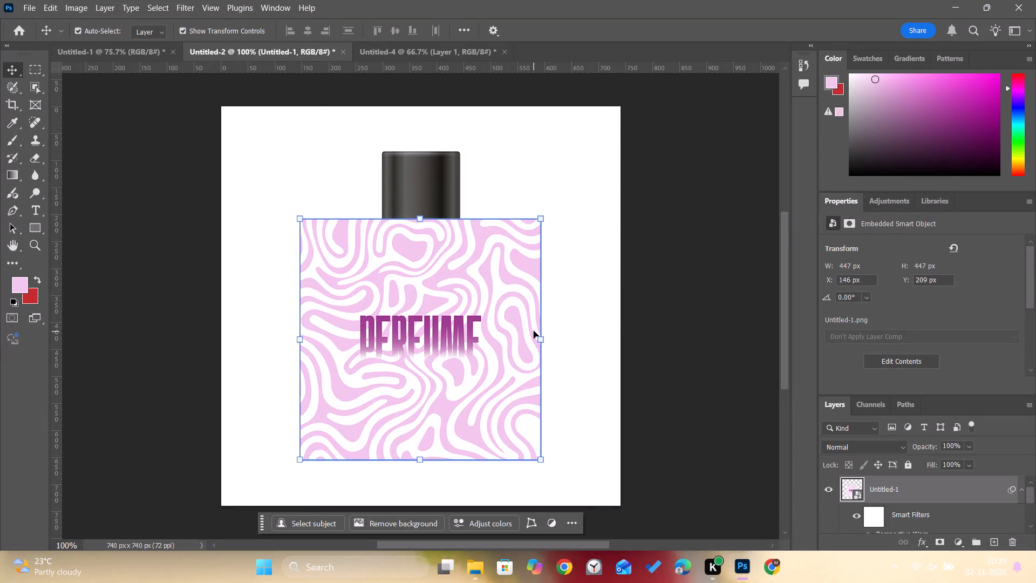
Start a free-transform Warp on the placed pattern and pull its two right corners onto the bottle body's right-hand corners.
key("ctrl+t")
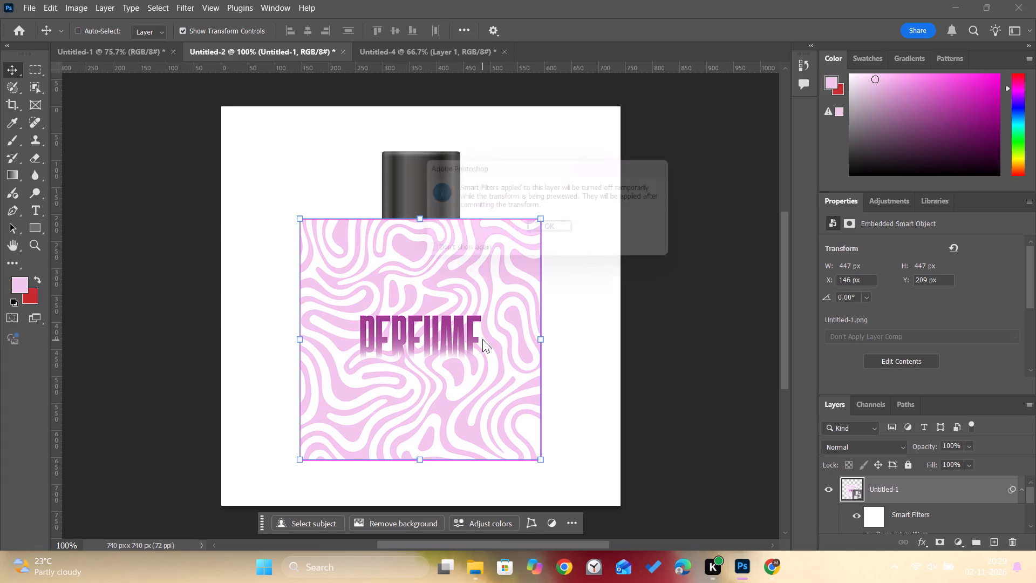
right_click(482, 339, "ctrl")
left_click(557, 225)
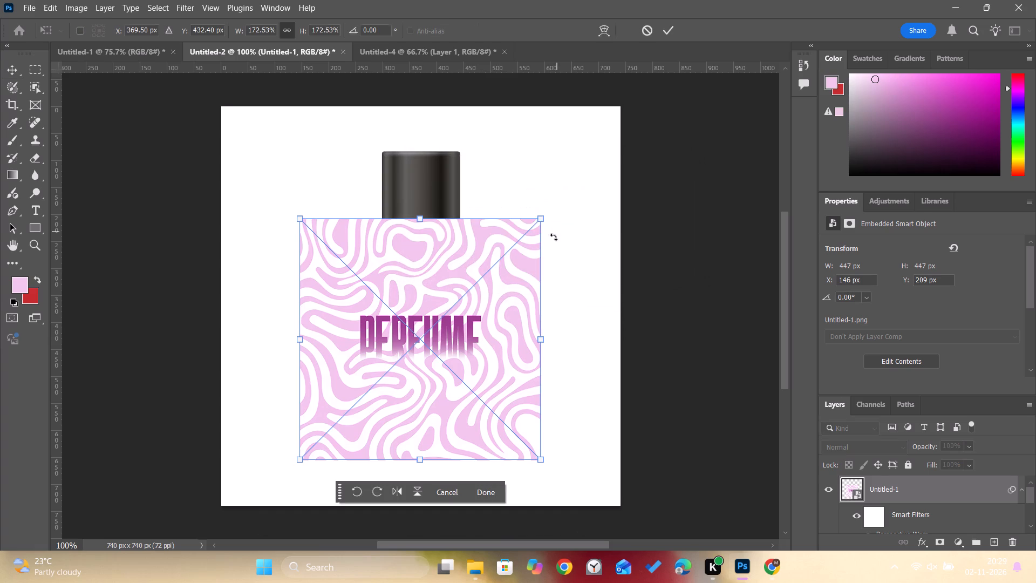
right_click(488, 291)
left_click(522, 165)
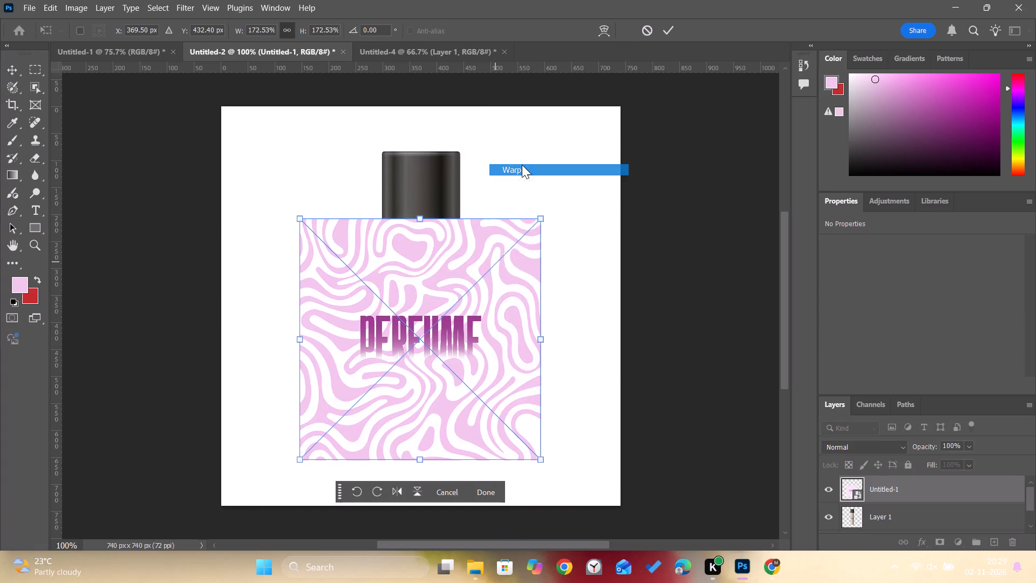
left_click_drag(542, 219, 542, 195)
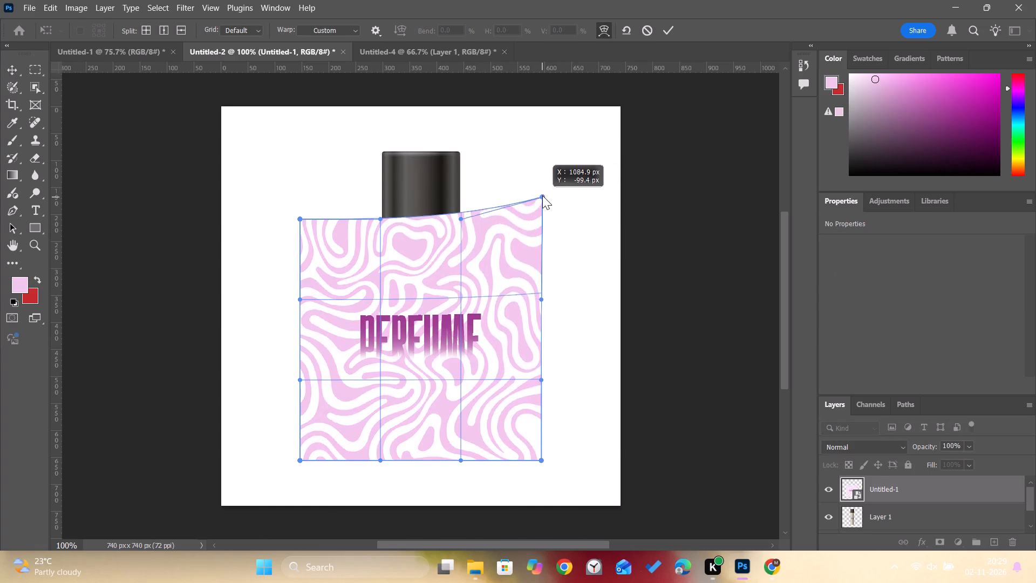
left_click_drag(542, 195, 579, 198)
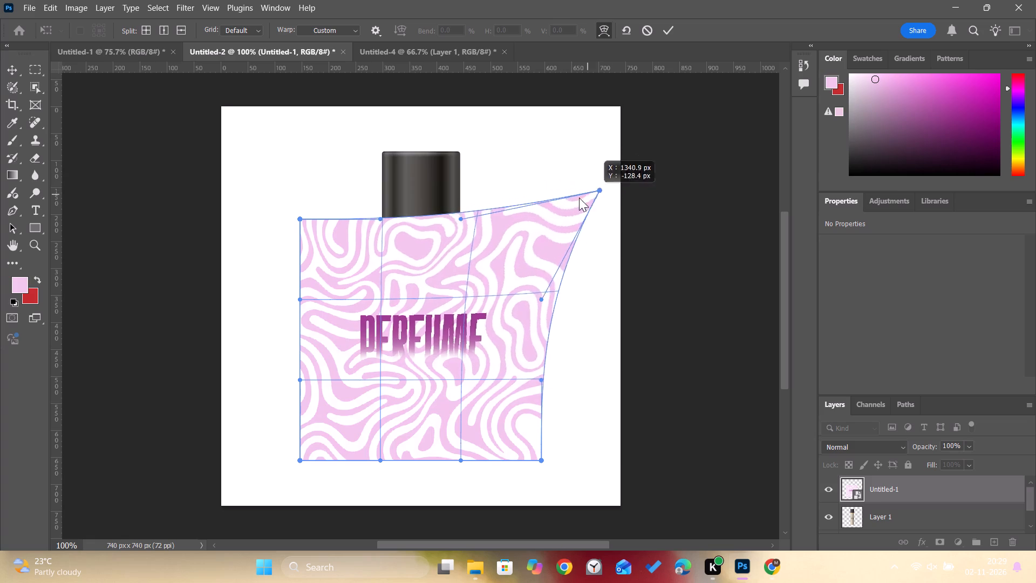
left_click_drag(579, 198, 462, 226)
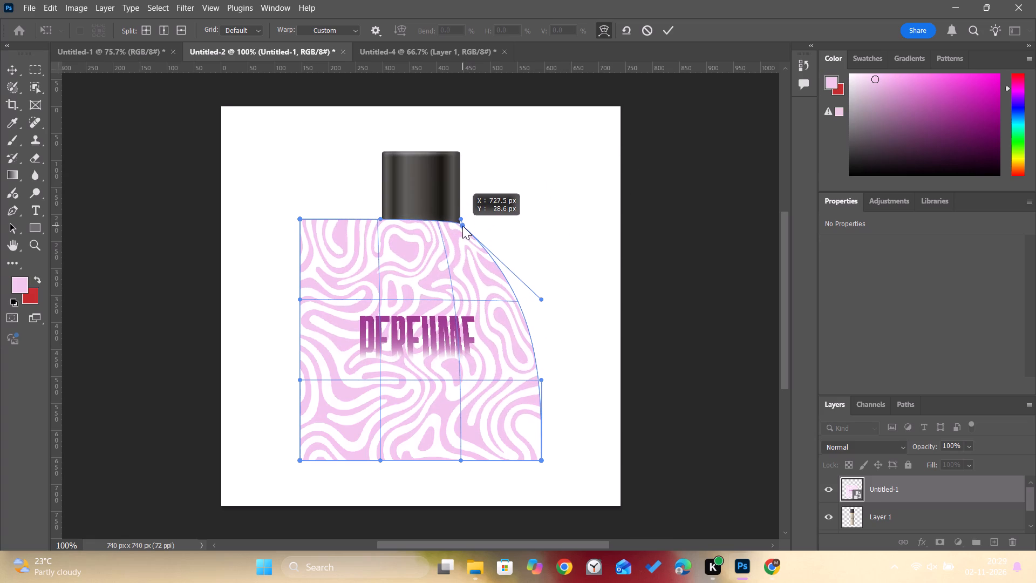
left_click_drag(462, 226, 460, 224)
left_click_drag(542, 457, 498, 460)
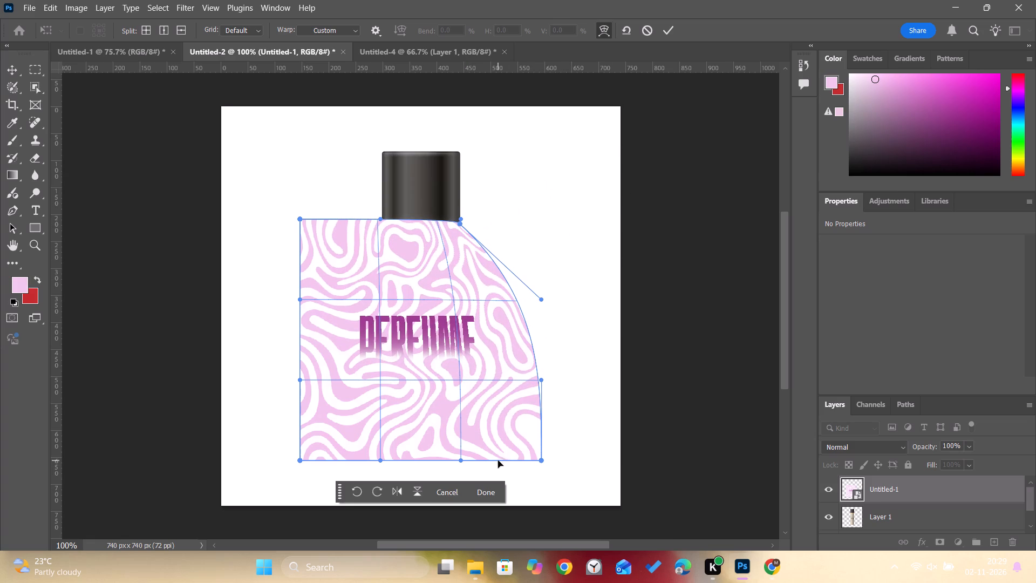
left_click_drag(498, 460, 500, 460)
left_click_drag(539, 460, 447, 405)
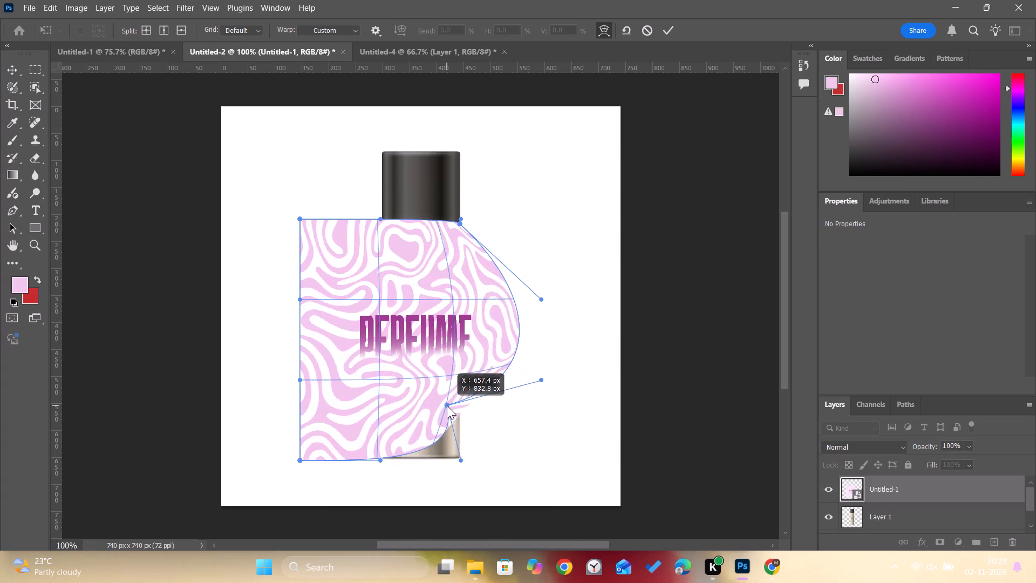
left_click_drag(447, 405, 459, 458)
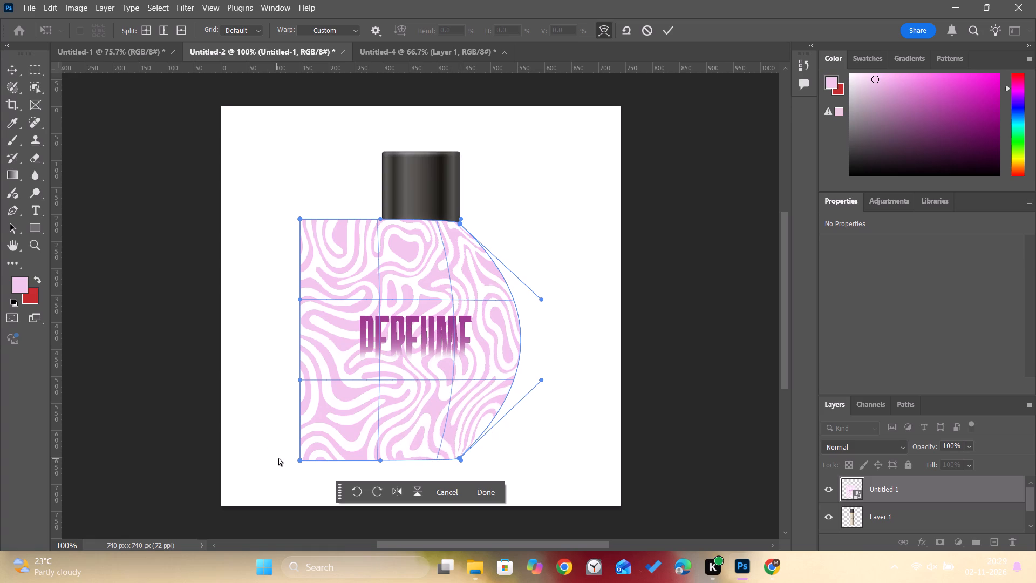
Pull the pattern's two left warp corners onto the bottle body's bottom-left corner and the cap's lower-left corner.
left_click_drag(298, 459, 382, 435)
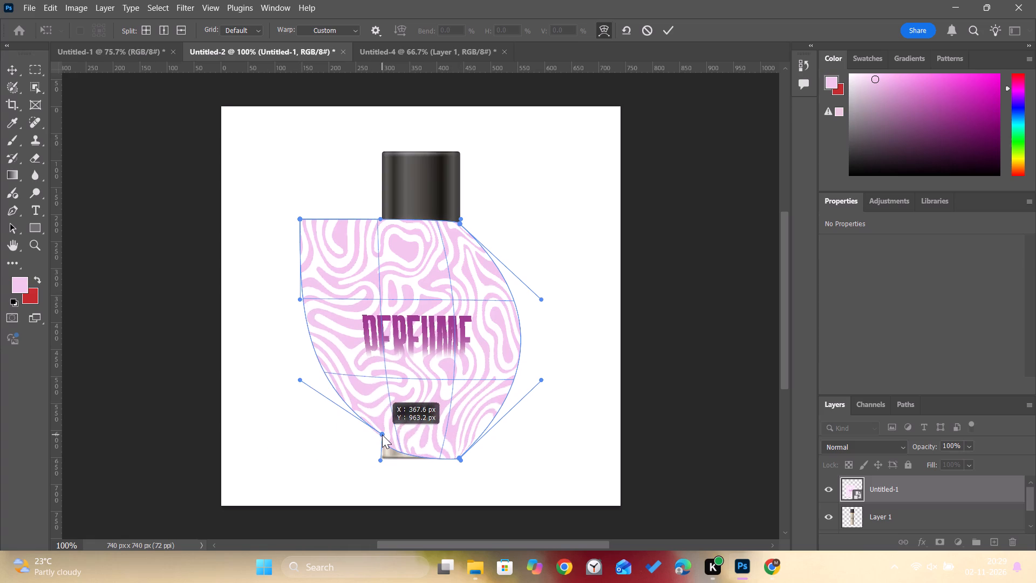
left_click_drag(382, 435, 382, 458)
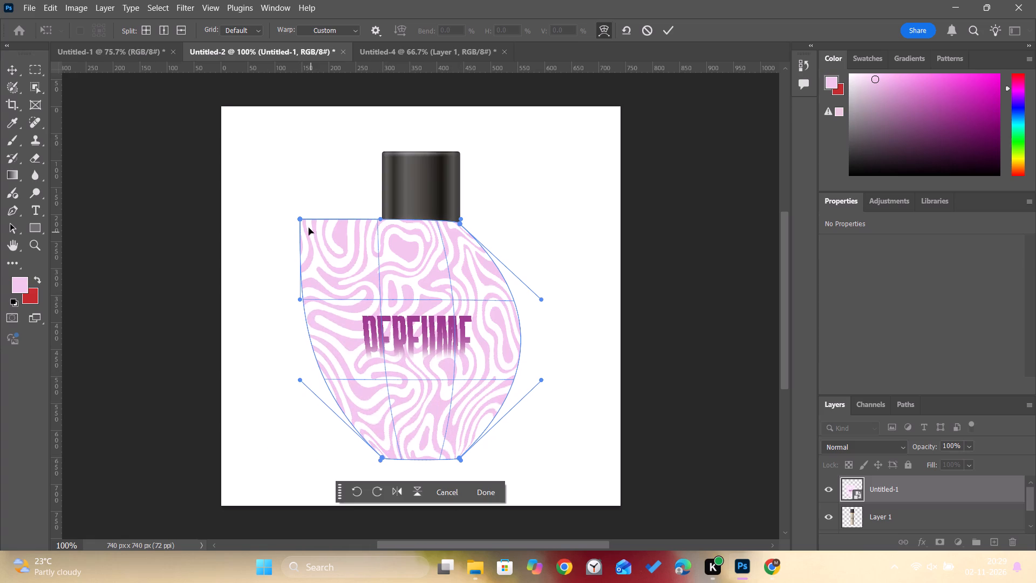
left_click_drag(300, 218, 383, 234)
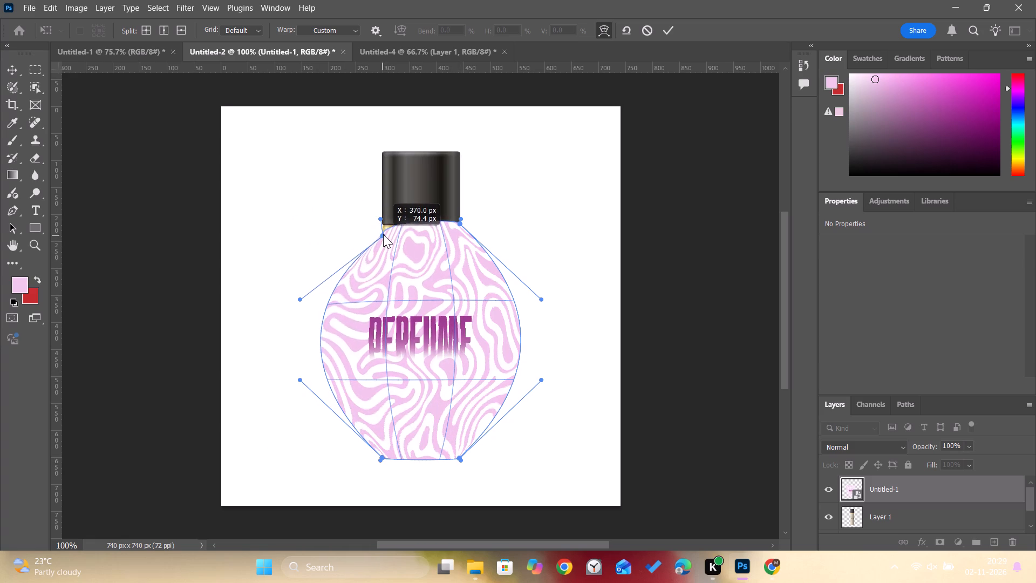
left_click_drag(383, 234, 381, 227)
Pull the warp's left and right side handles inward so the pattern's bulging sides follow the bottle body's straight edges.
left_click_drag(301, 300, 313, 300)
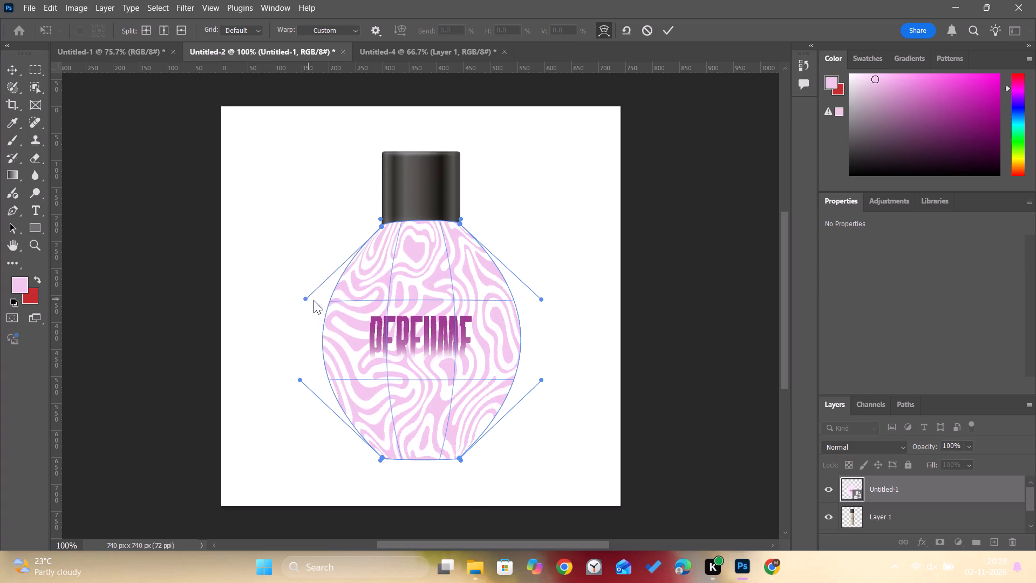
left_click_drag(313, 300, 378, 318)
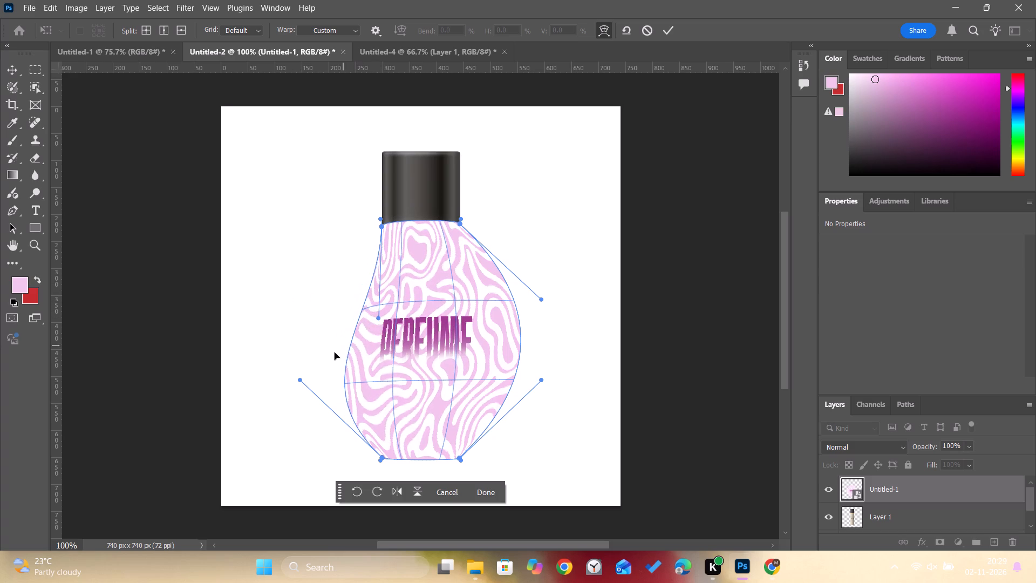
left_click_drag(301, 380, 381, 352)
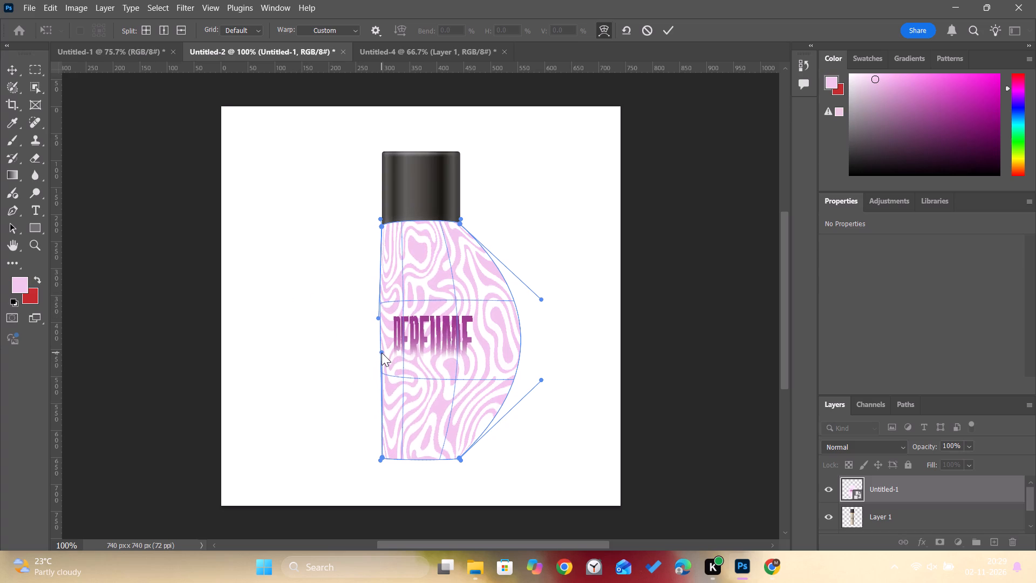
left_click_drag(381, 352, 380, 352)
left_click(377, 317)
left_click_drag(543, 300, 500, 309)
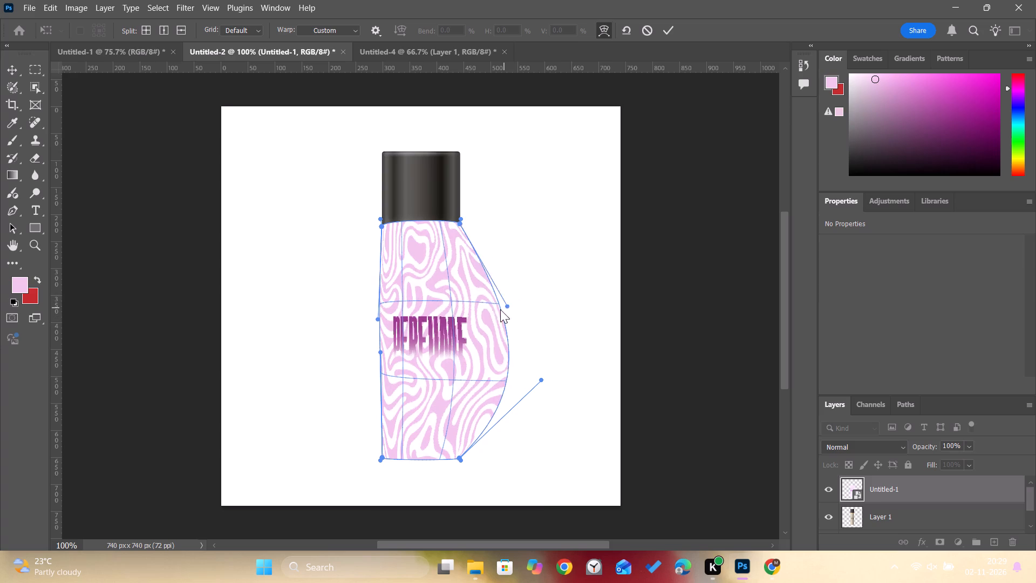
left_click_drag(500, 309, 461, 326)
left_click_drag(541, 380, 447, 345)
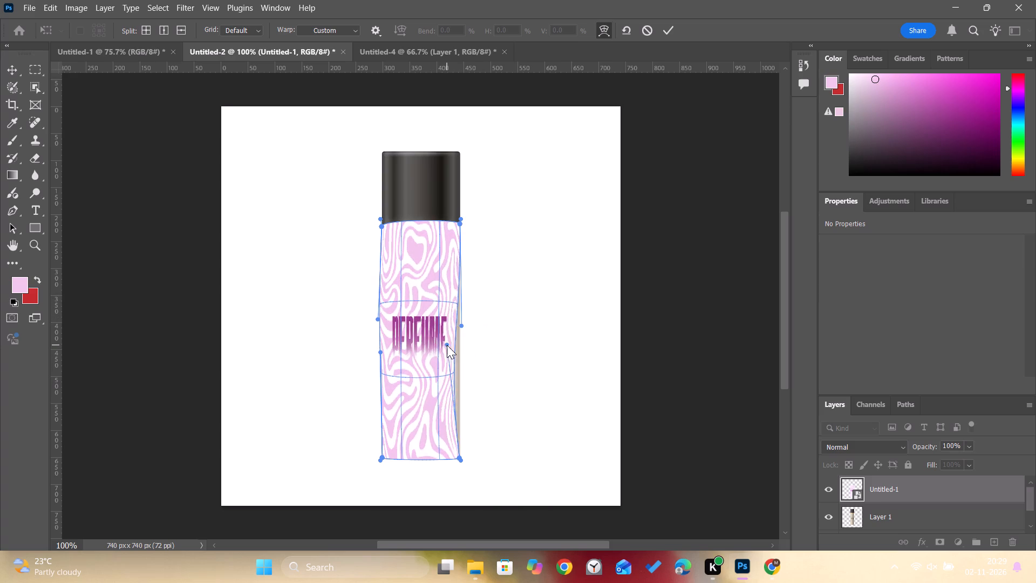
left_click_drag(447, 345, 460, 349)
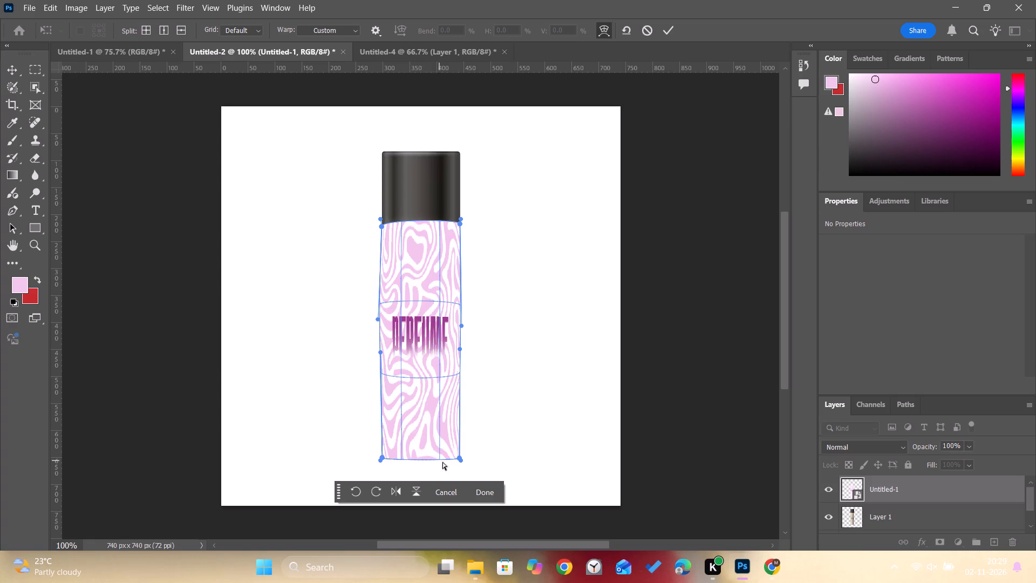
Move the bottom and top edge handles inward so the pattern's edges lie flat along the bottle's base and the cap line.
left_click_drag(461, 462, 439, 462)
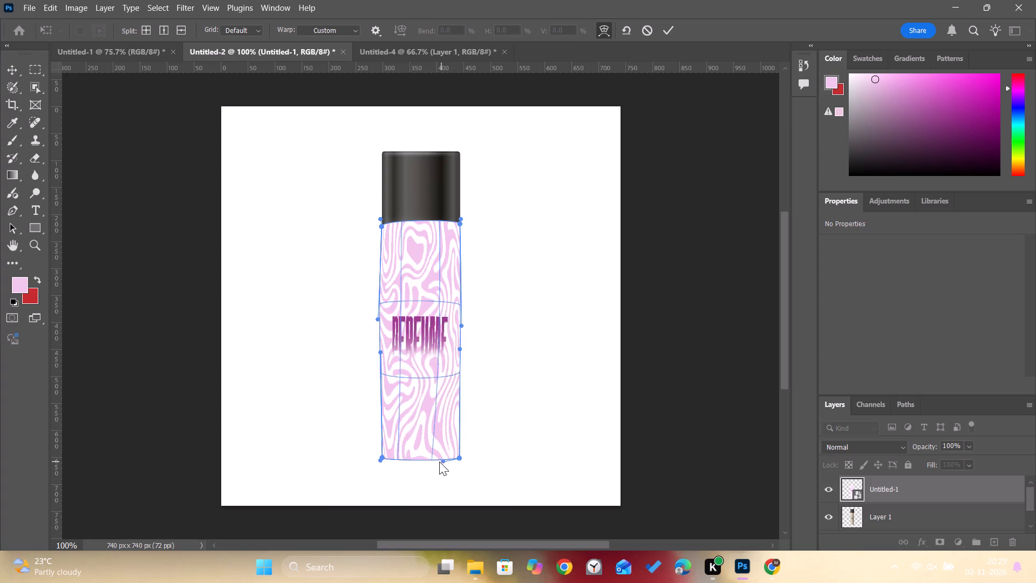
left_click_drag(439, 462, 441, 460)
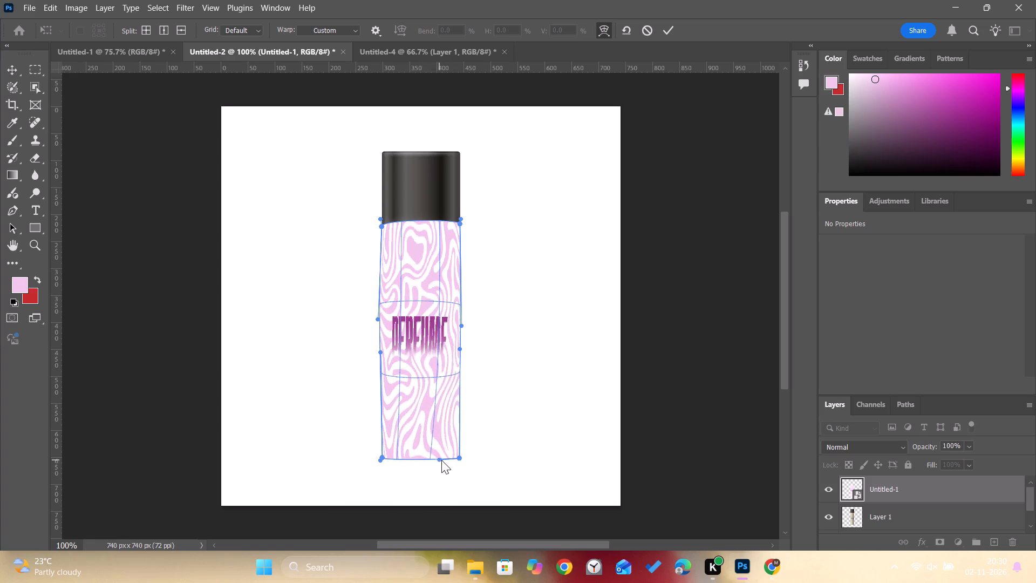
left_click_drag(441, 460, 433, 460)
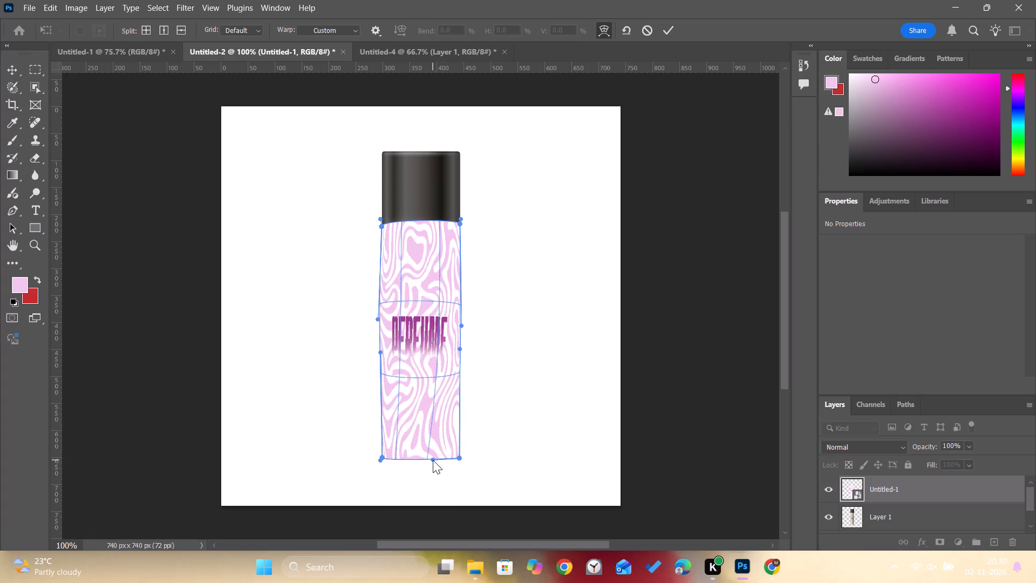
left_click_drag(433, 460, 446, 458)
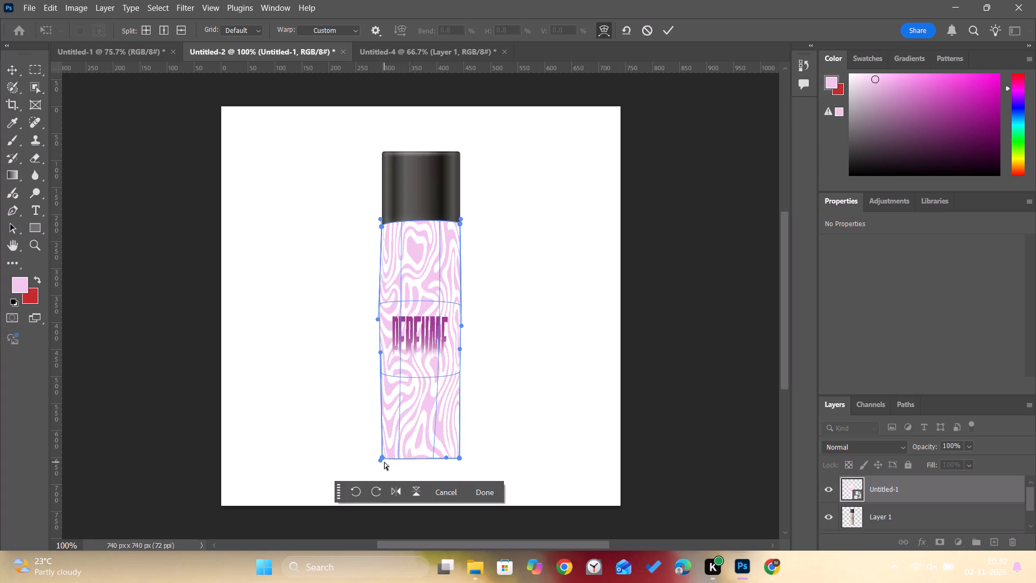
left_click_drag(379, 461, 401, 460)
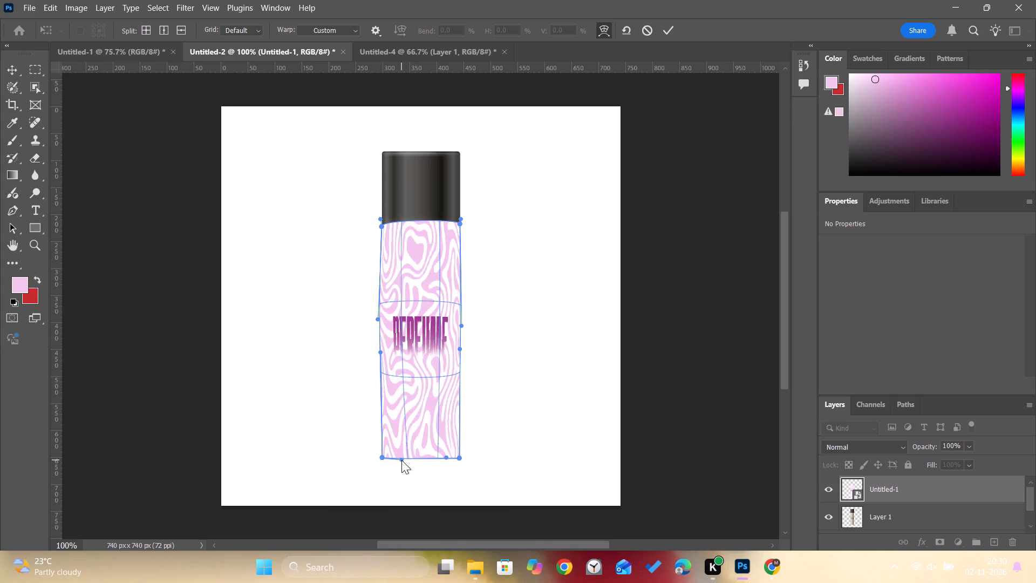
left_click_drag(401, 460, 398, 458)
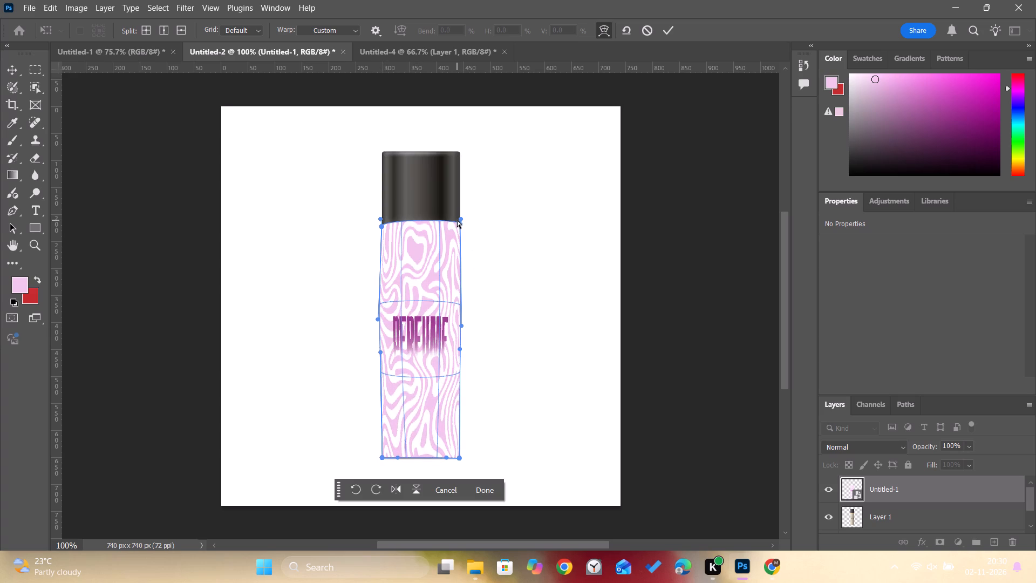
left_click_drag(461, 218, 435, 225)
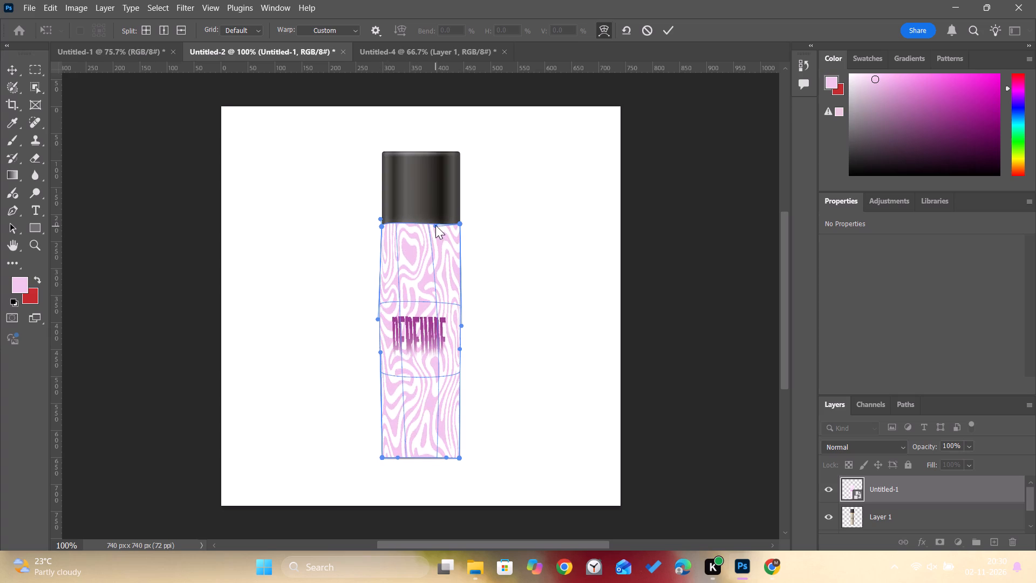
left_click_drag(435, 225, 446, 224)
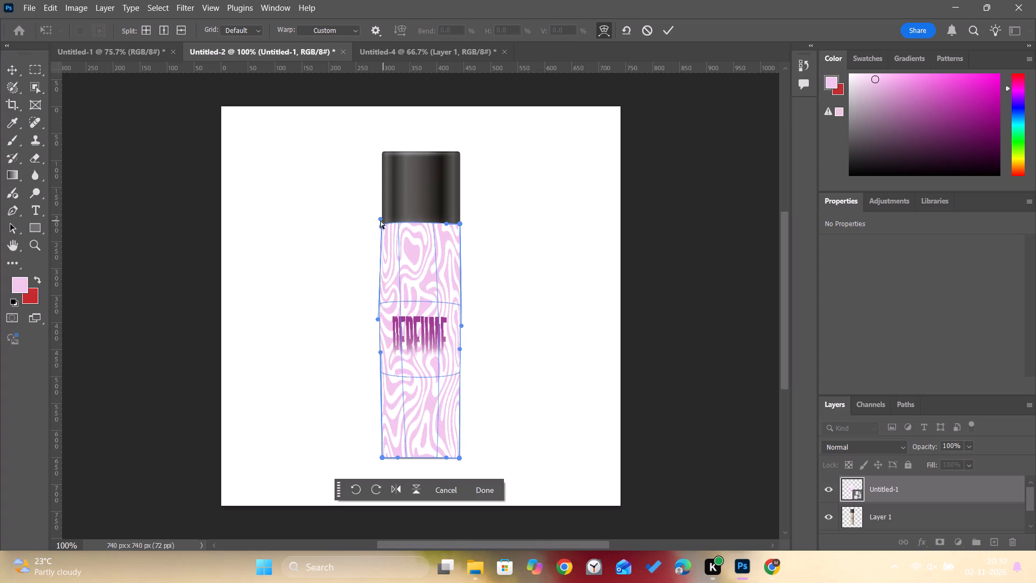
left_click_drag(379, 219, 394, 225)
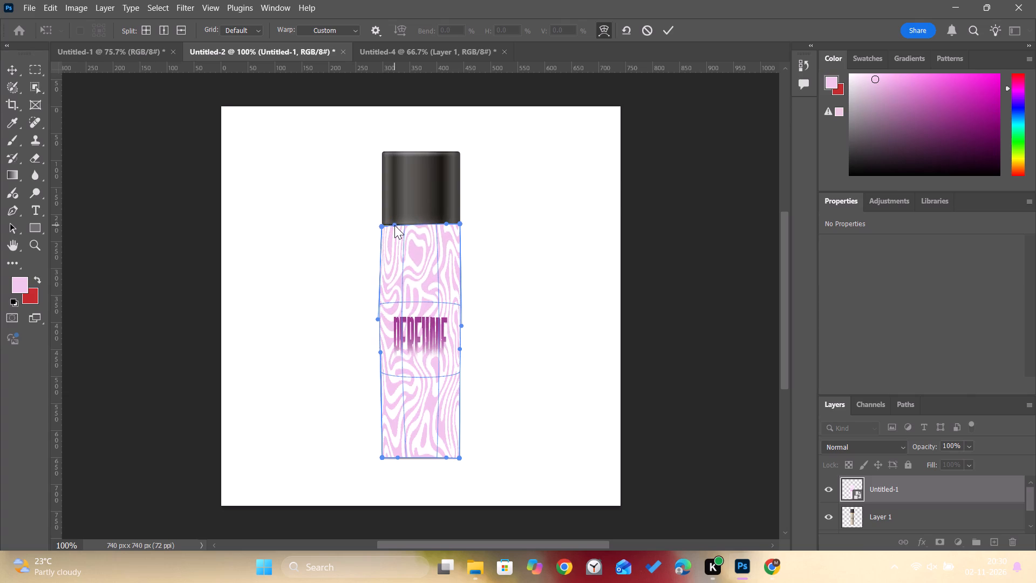
left_click_drag(394, 225, 397, 226)
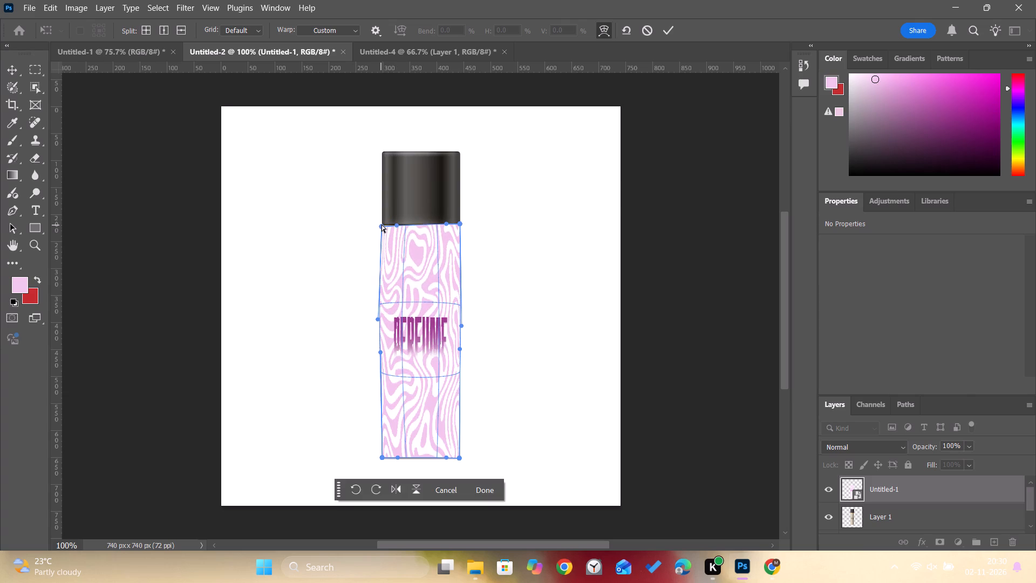
left_click(381, 225)
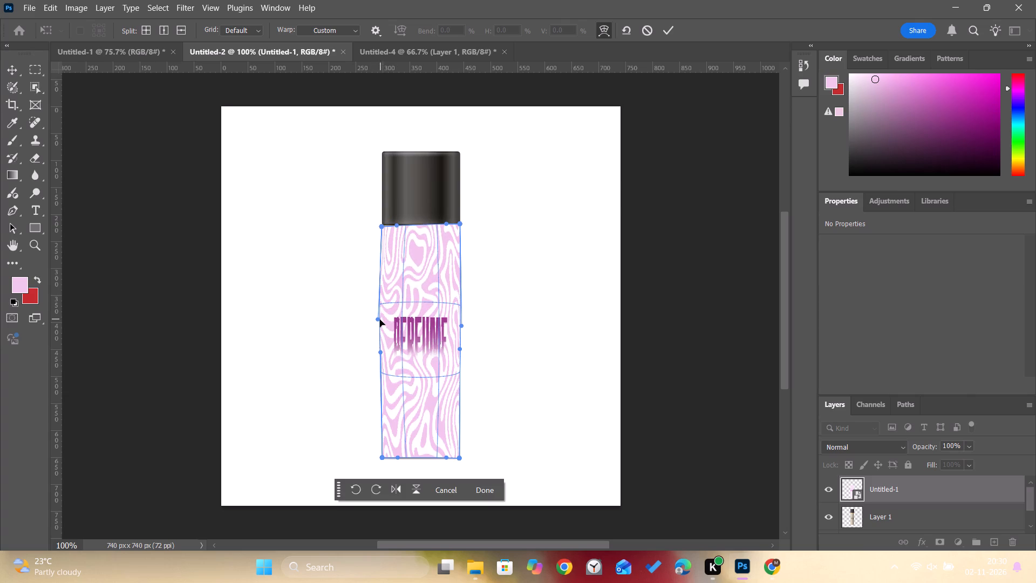
Refine the upper-left side handle against the bottle's edge and commit the warp, leaving the label about 148 × 435 px.
left_click(378, 320)
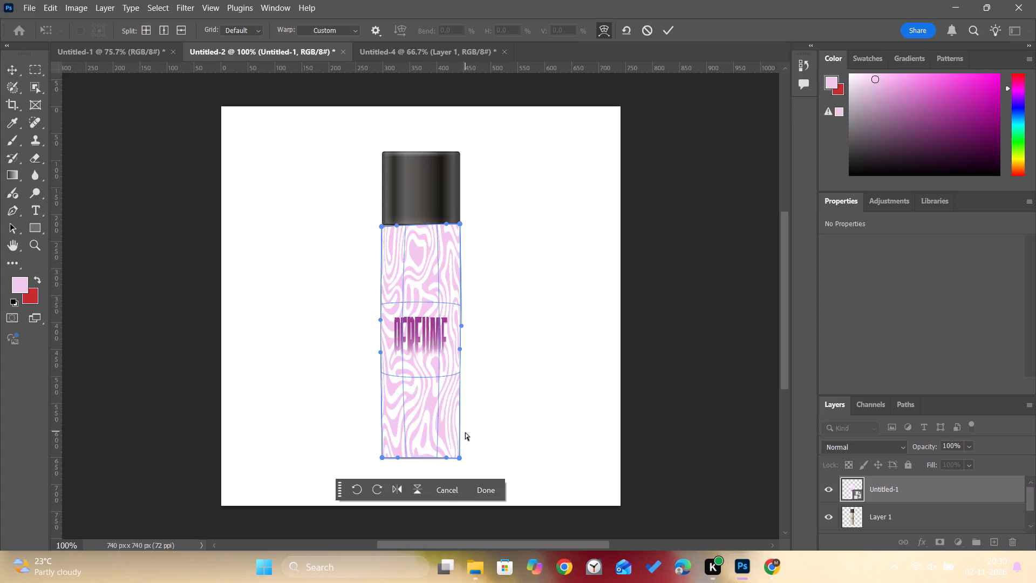
left_click(461, 457)
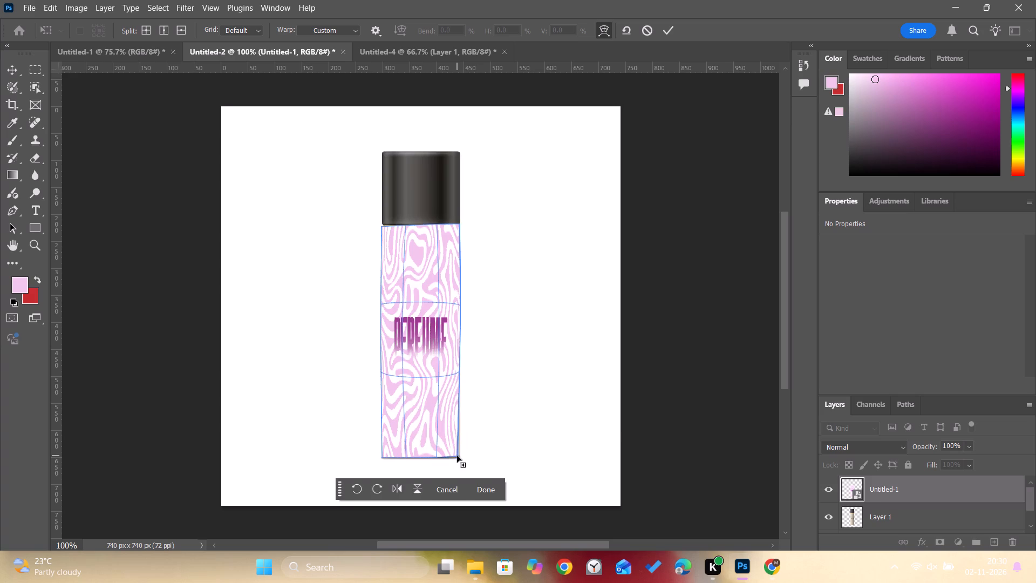
key("ctrl+z")
left_click(489, 491)
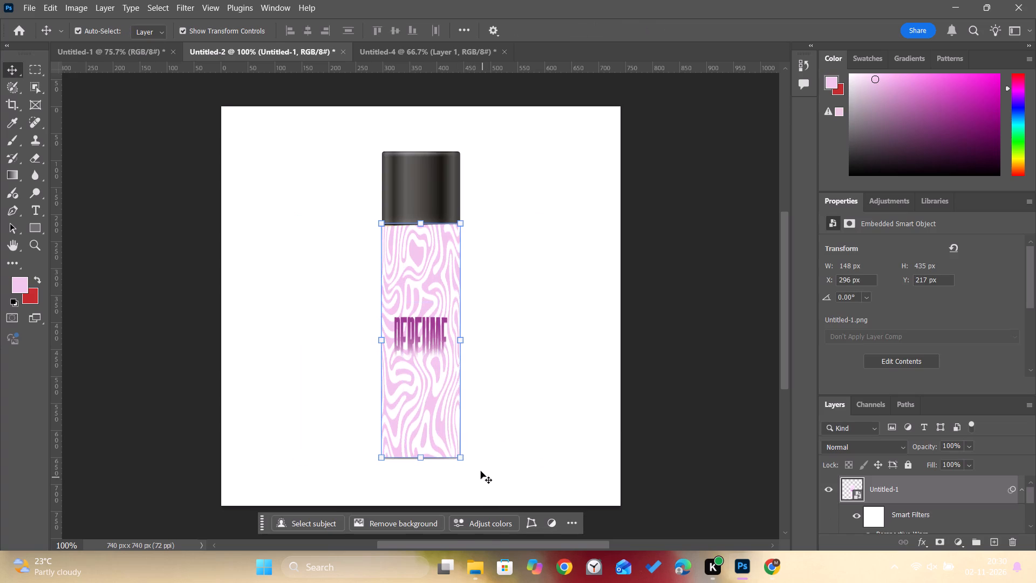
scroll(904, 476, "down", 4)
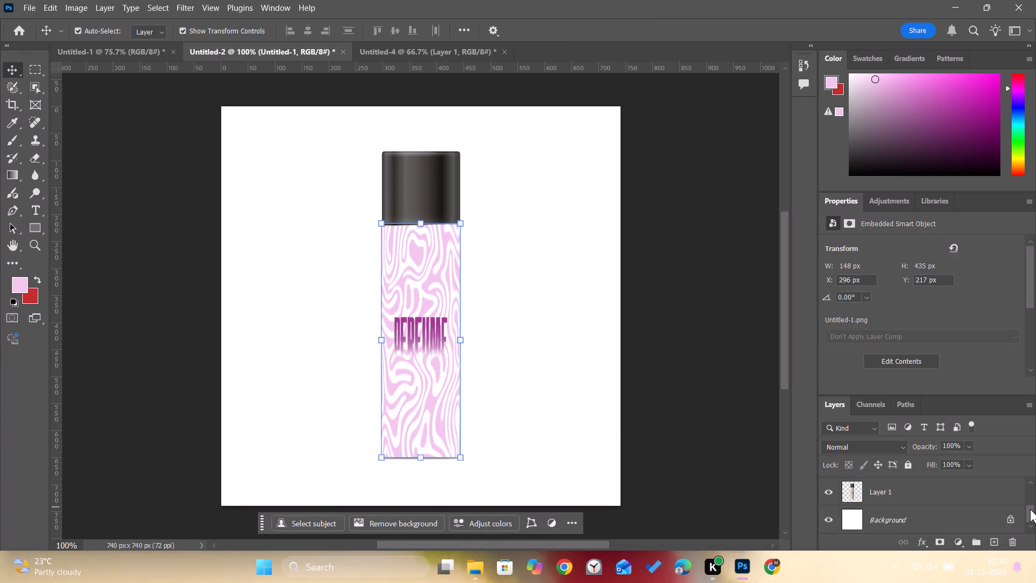
Hide the Untitled-1 label layer, duplicate the bottle's Layer 1 and stack the copy above the label layer.
left_click(930, 398)
left_click_drag(929, 395, 938, 304)
left_click(833, 405)
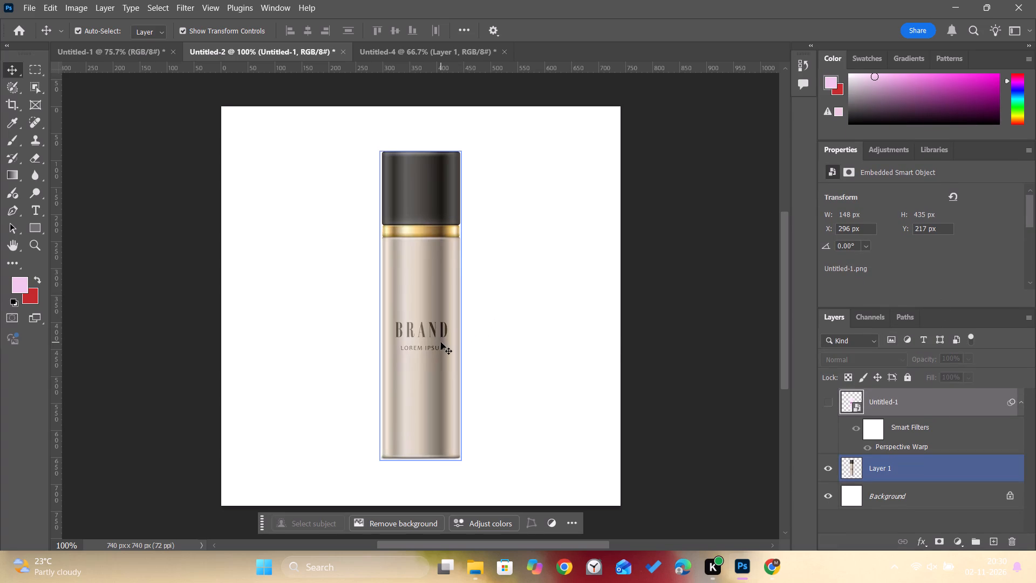
left_click(891, 475)
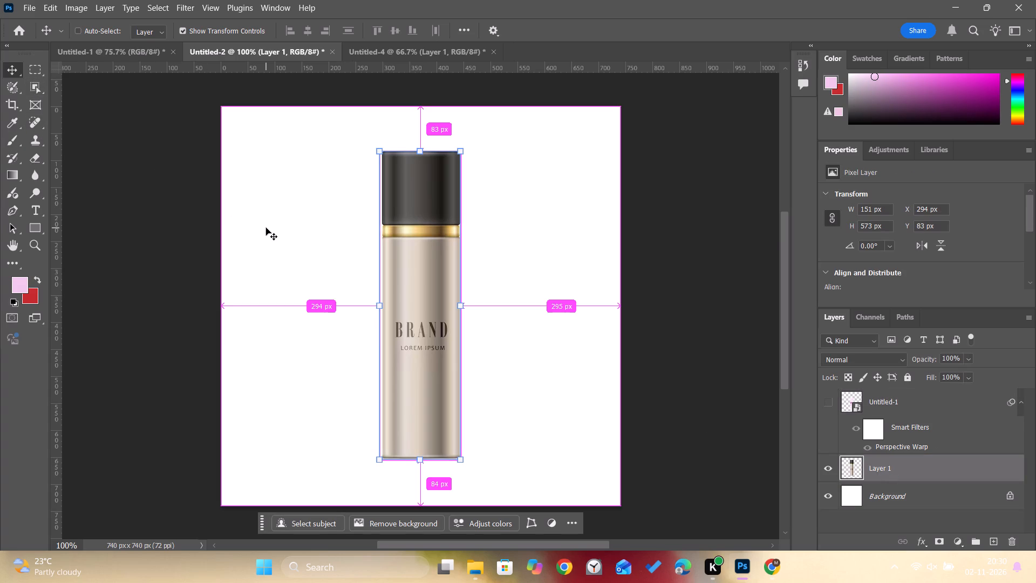
key("ctrl+j")
left_click_drag(885, 469, 880, 392)
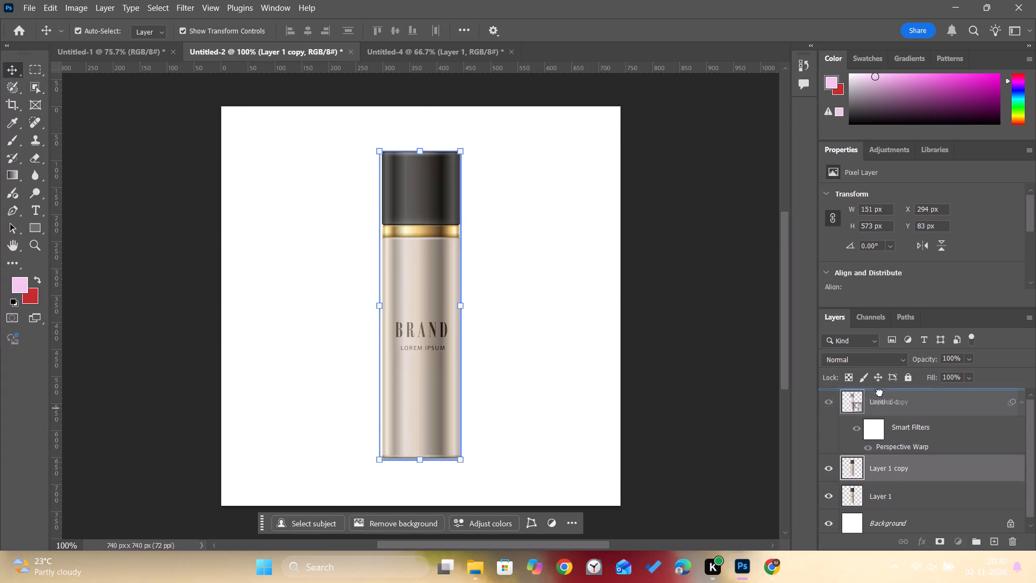
left_click_drag(880, 392, 878, 386)
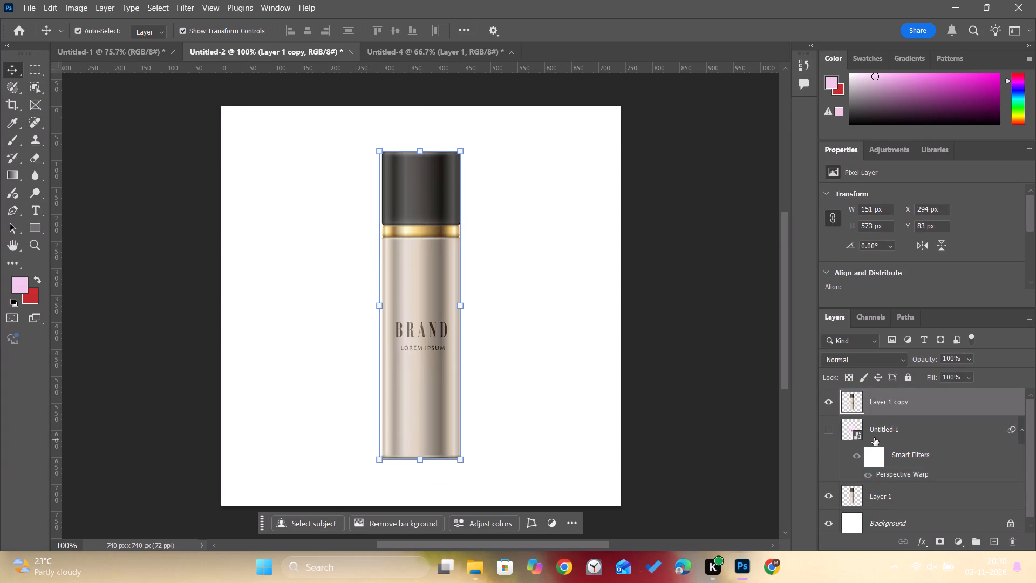
Show the Untitled-1 label layer again and clip it to the bottle's Layer 1.
left_click(829, 429)
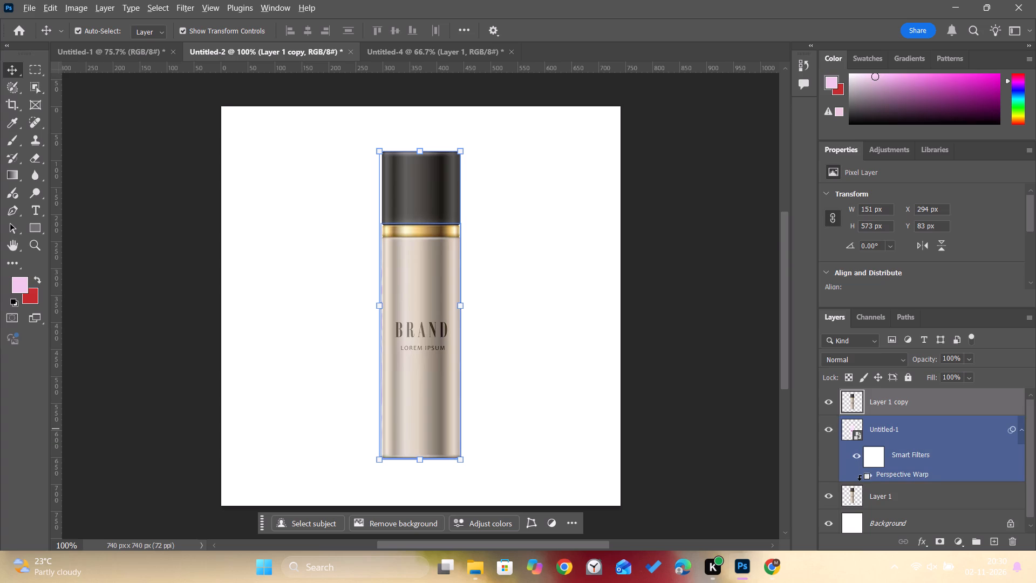
left_click(858, 481, "alt")
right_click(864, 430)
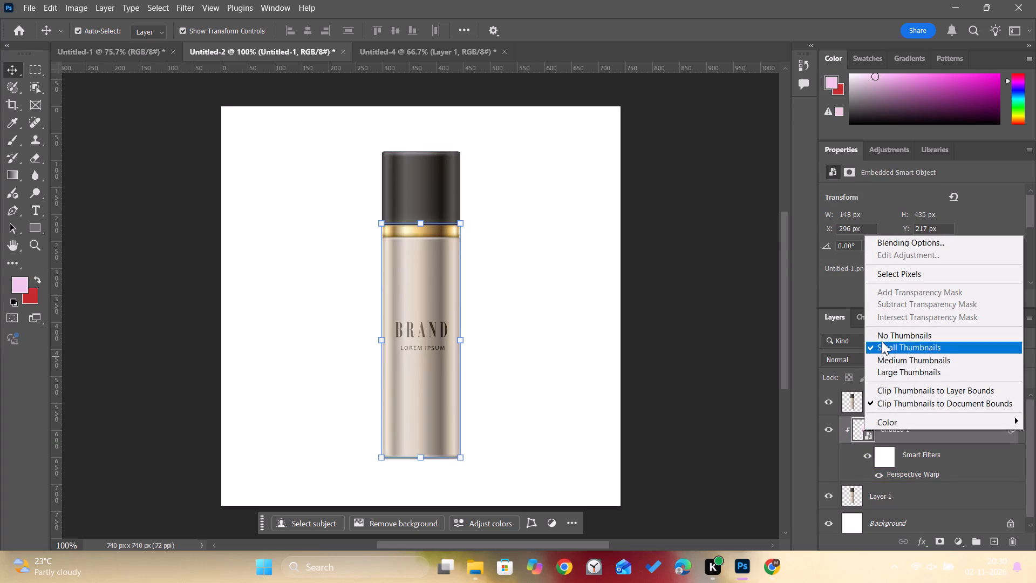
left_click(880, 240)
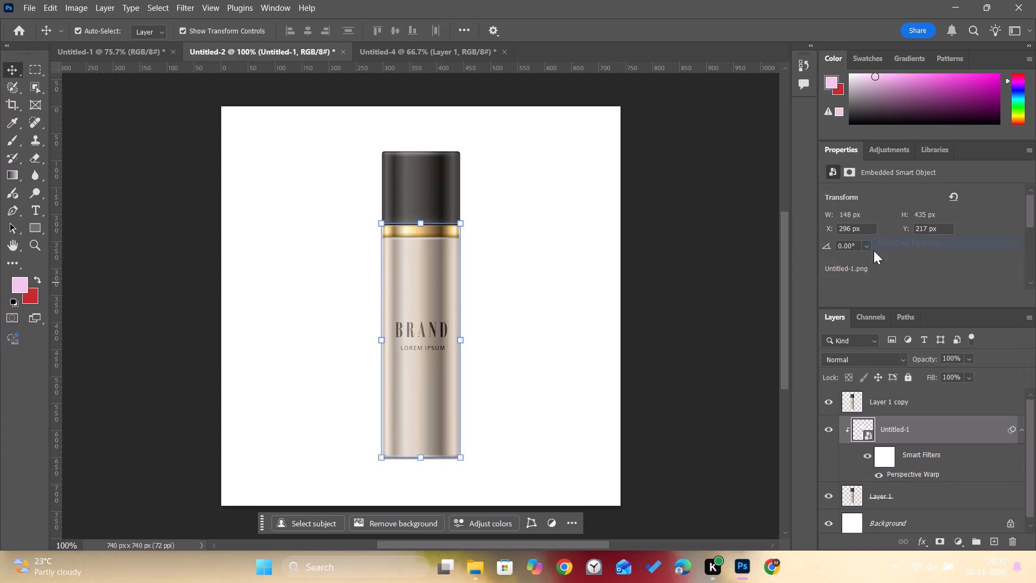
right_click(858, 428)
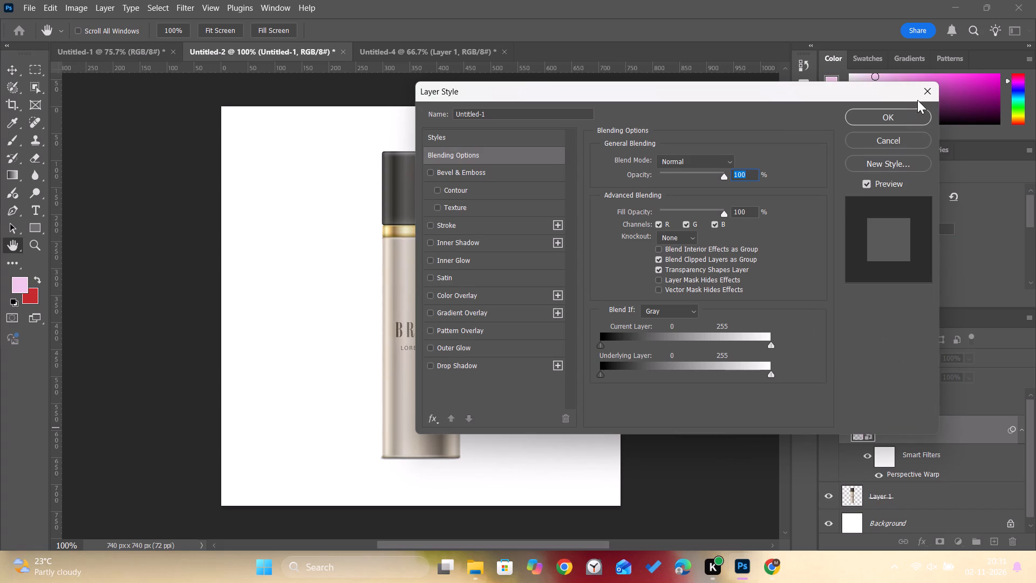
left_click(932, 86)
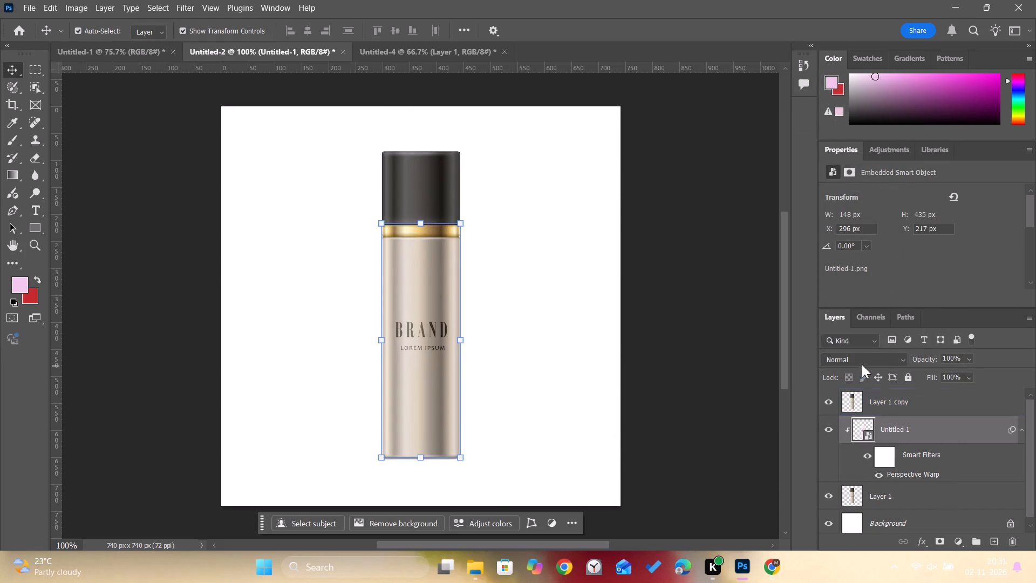
Set the clipped label layer's blend mode to Multiply and check it with Layer 1 copy temporarily hidden.
left_click(883, 359)
left_click(849, 214)
left_click(828, 399)
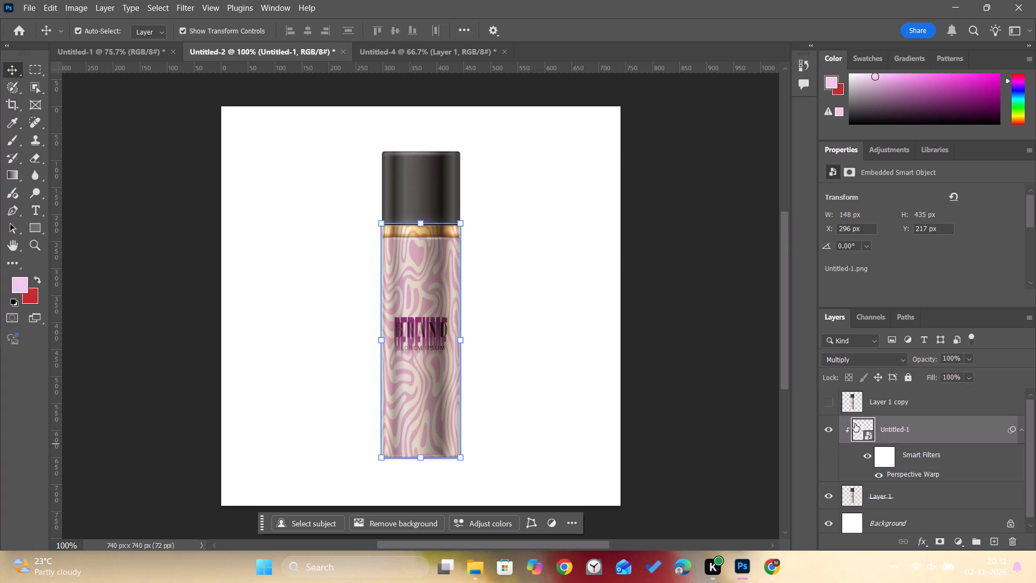
left_click(830, 405)
Set the blend mode of Layer 1 copy to Darken and deselect the layer.
right_click_drag(870, 404, 864, 404)
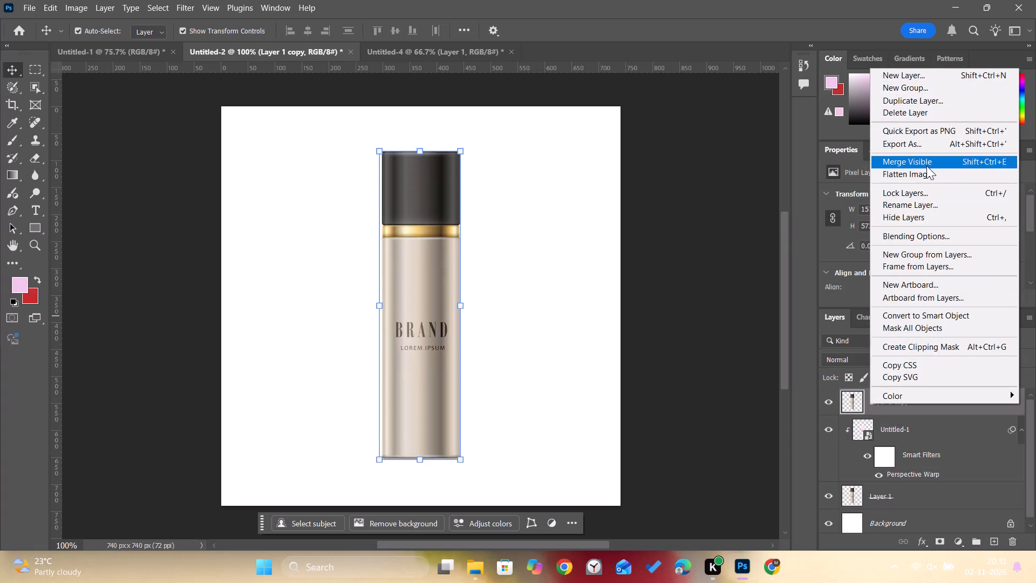
left_click(853, 396)
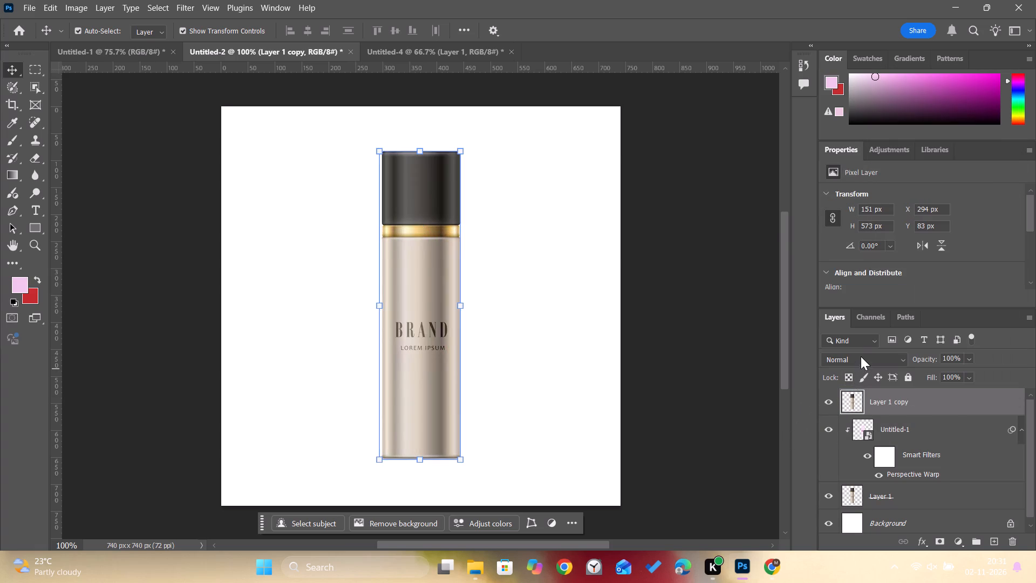
left_click(861, 356)
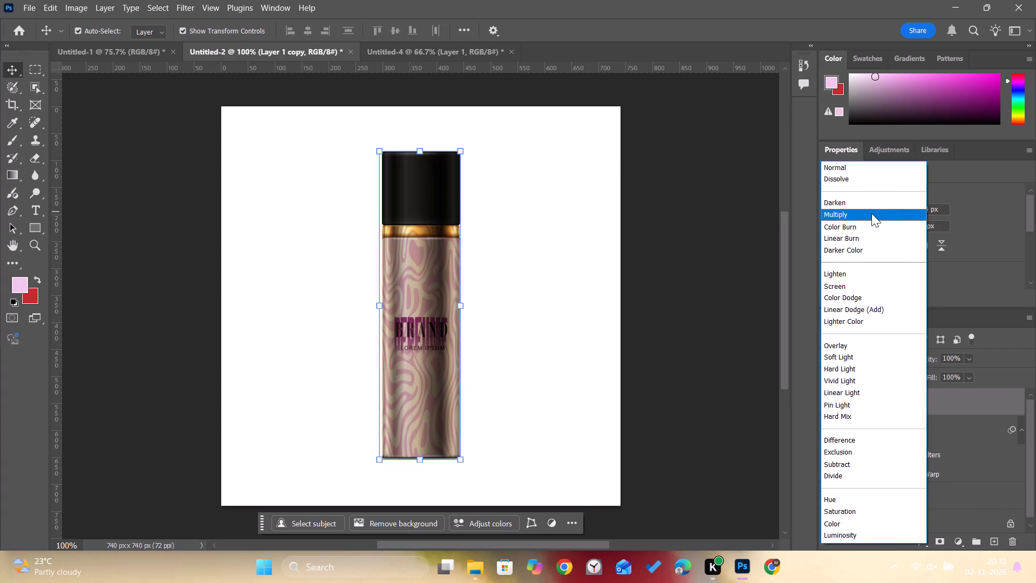
left_click(867, 200)
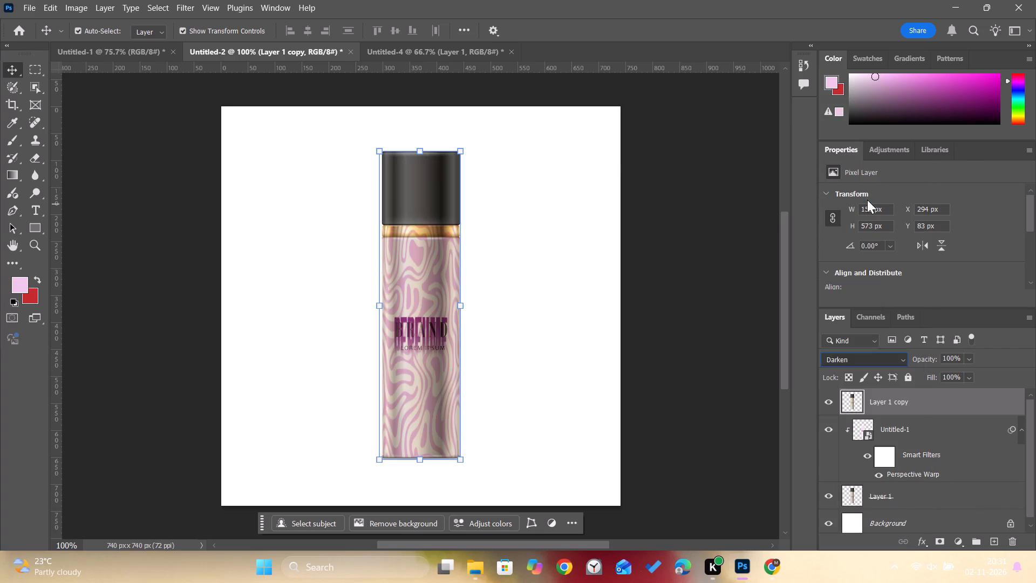
left_click(746, 360)
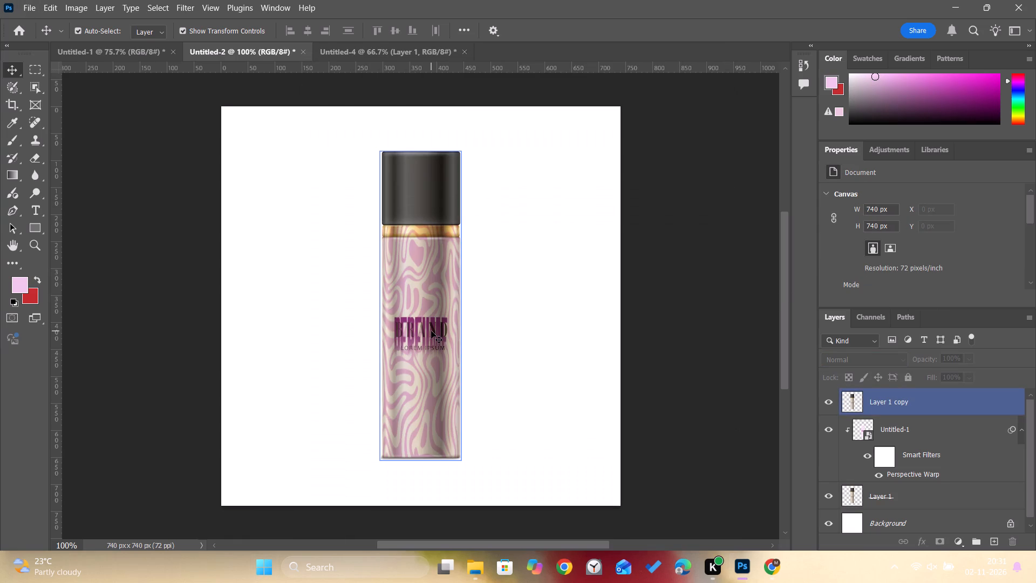
Hide the Untitled-1 label layer to expose the bottle's BRAND lettering, with Layer 1 as the active layer.
key("ctrl+equal")
key("ctrl+equal")
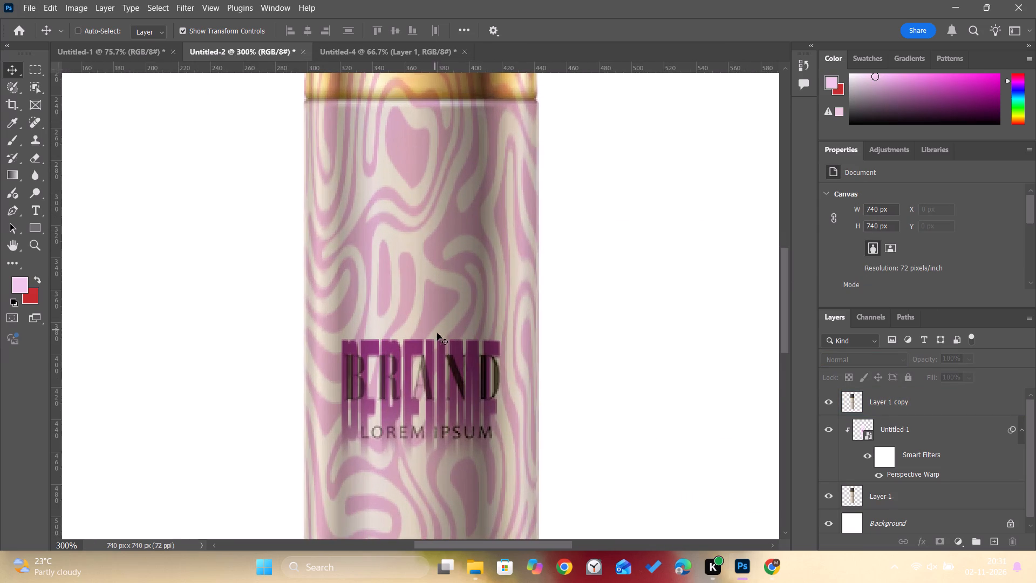
middle_click_drag(535, 392, 525, 349)
left_click(877, 392)
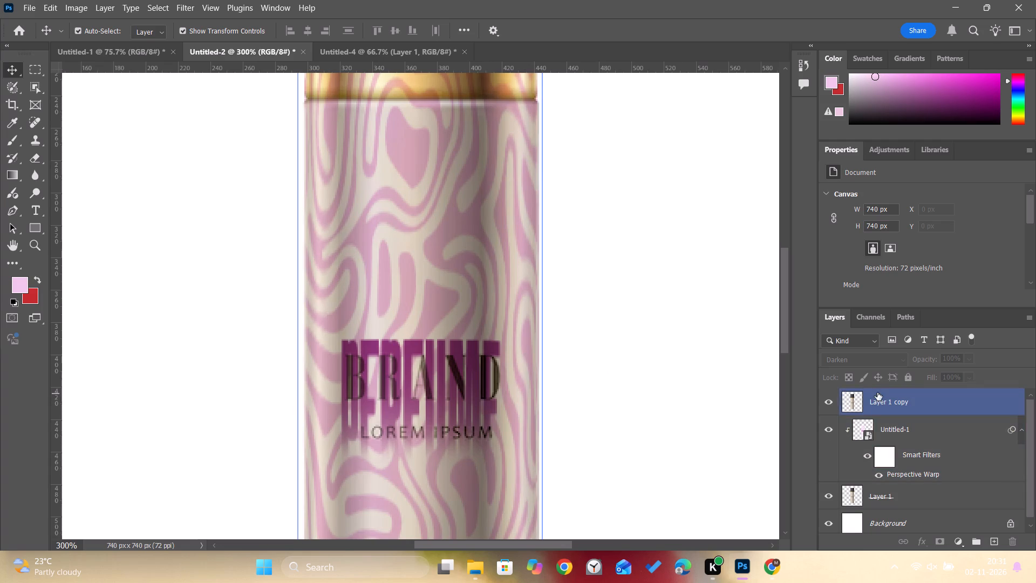
left_click(870, 492)
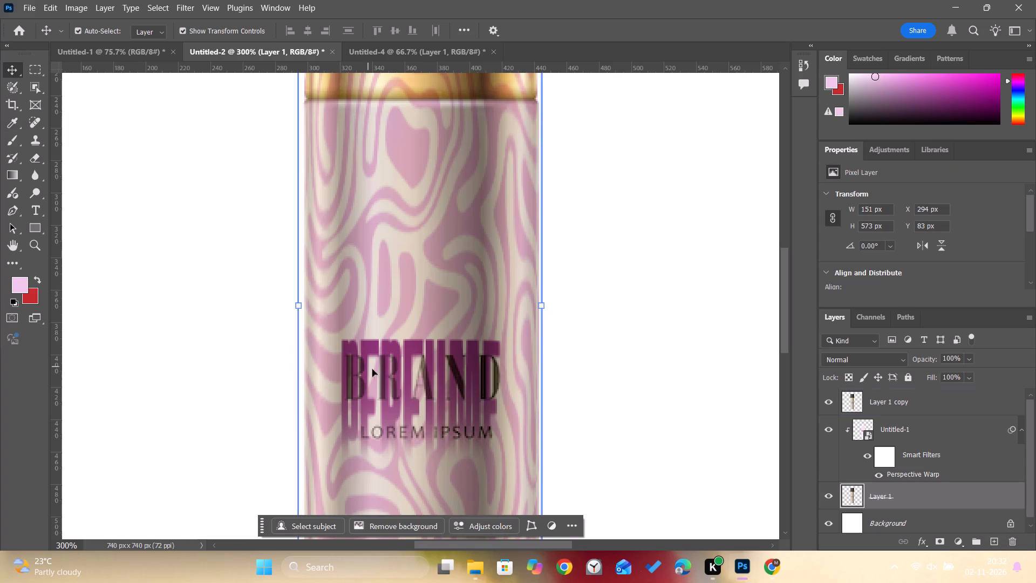
left_click(828, 429)
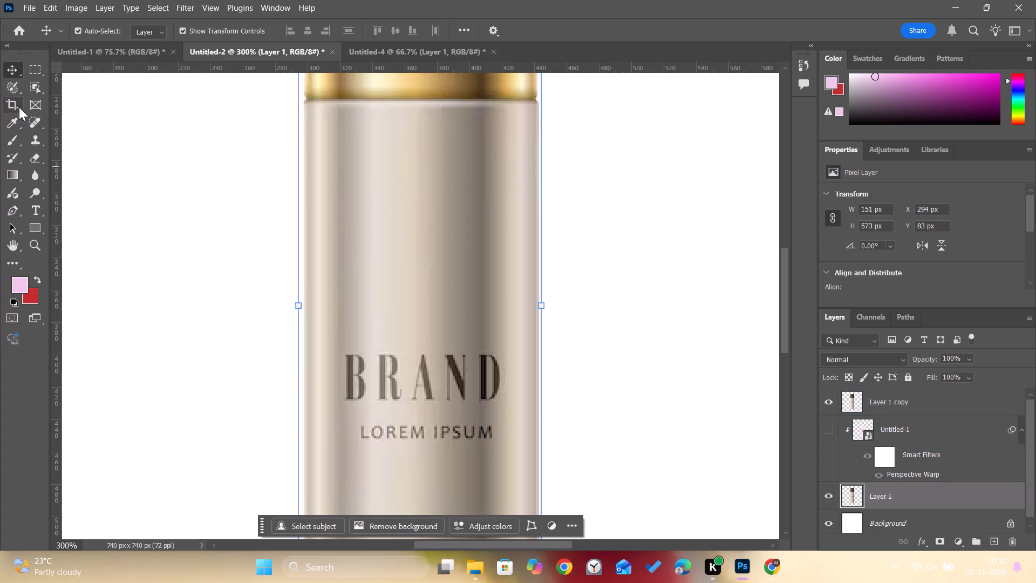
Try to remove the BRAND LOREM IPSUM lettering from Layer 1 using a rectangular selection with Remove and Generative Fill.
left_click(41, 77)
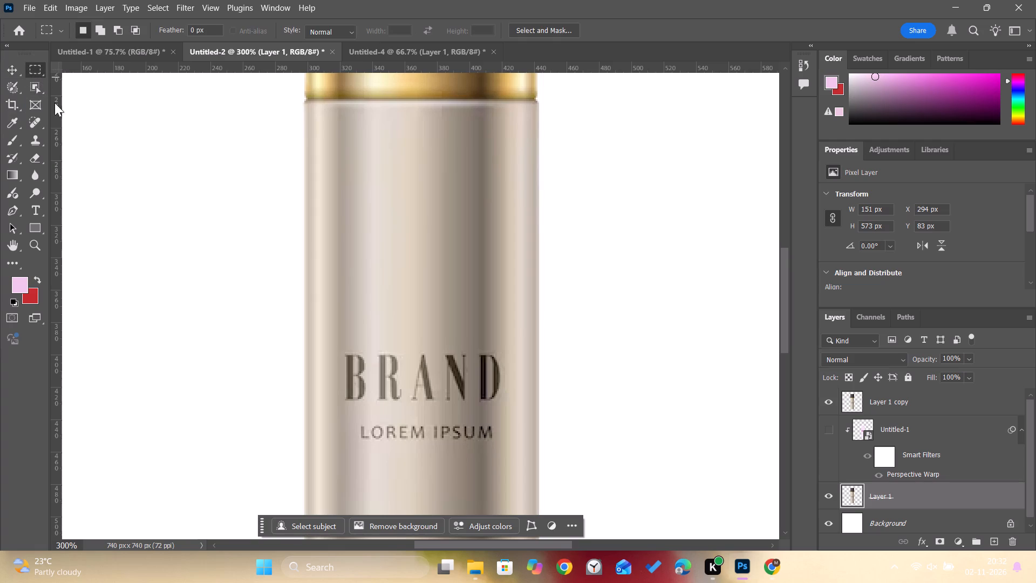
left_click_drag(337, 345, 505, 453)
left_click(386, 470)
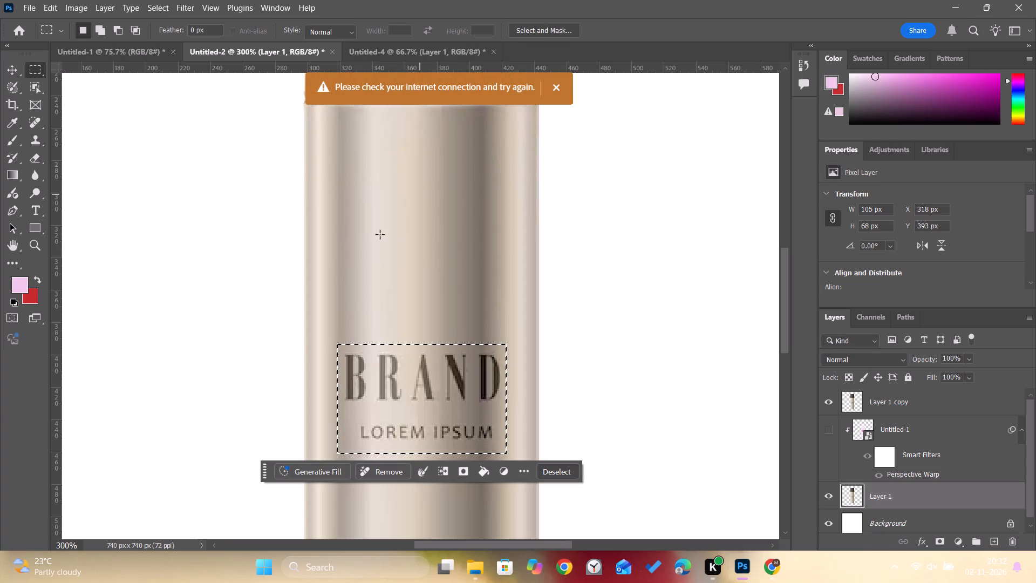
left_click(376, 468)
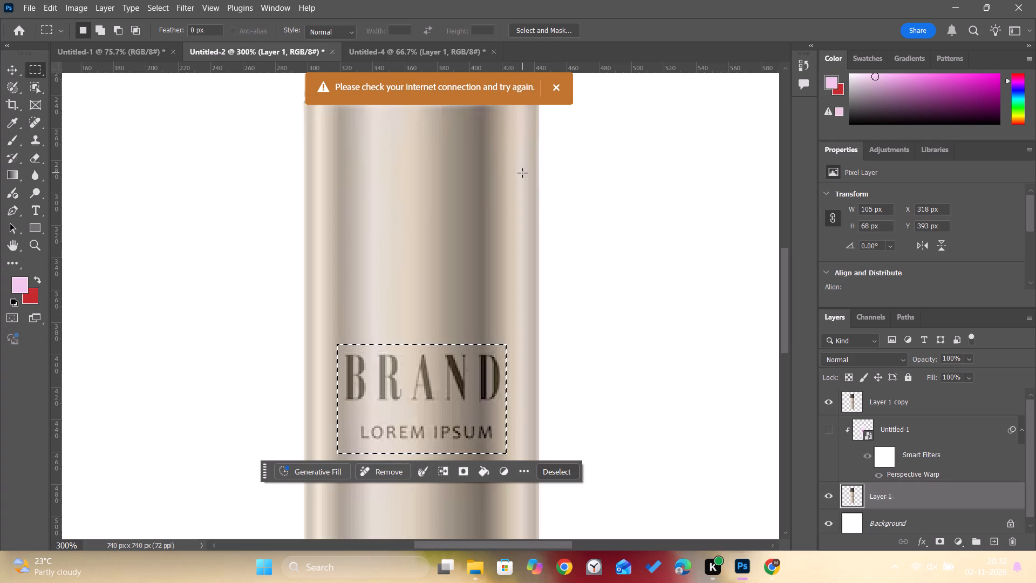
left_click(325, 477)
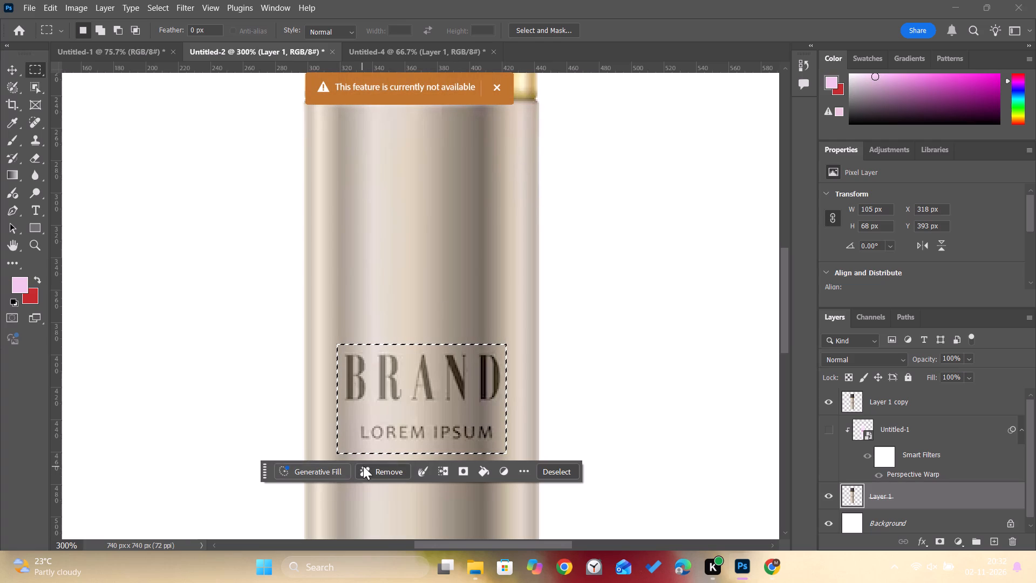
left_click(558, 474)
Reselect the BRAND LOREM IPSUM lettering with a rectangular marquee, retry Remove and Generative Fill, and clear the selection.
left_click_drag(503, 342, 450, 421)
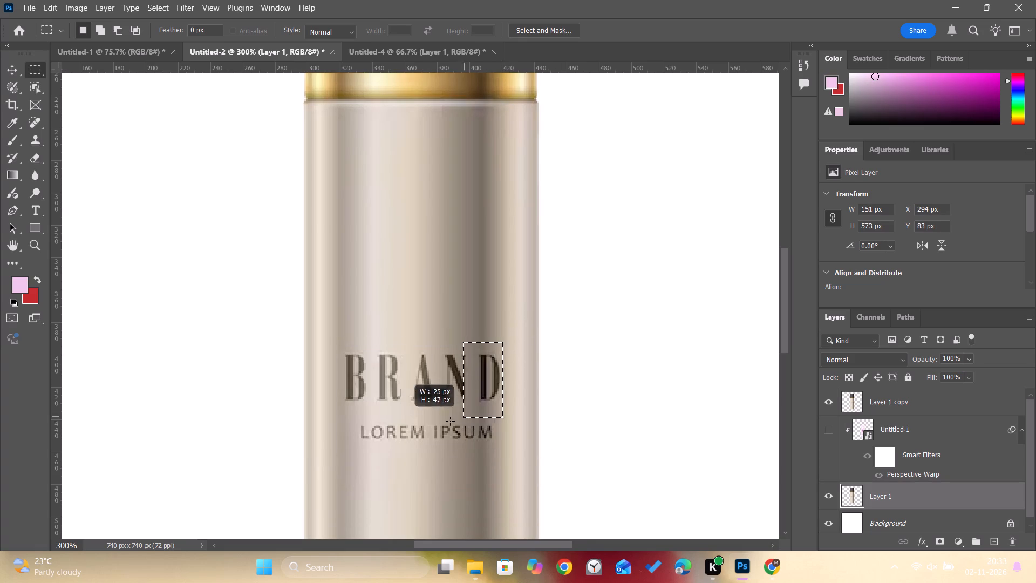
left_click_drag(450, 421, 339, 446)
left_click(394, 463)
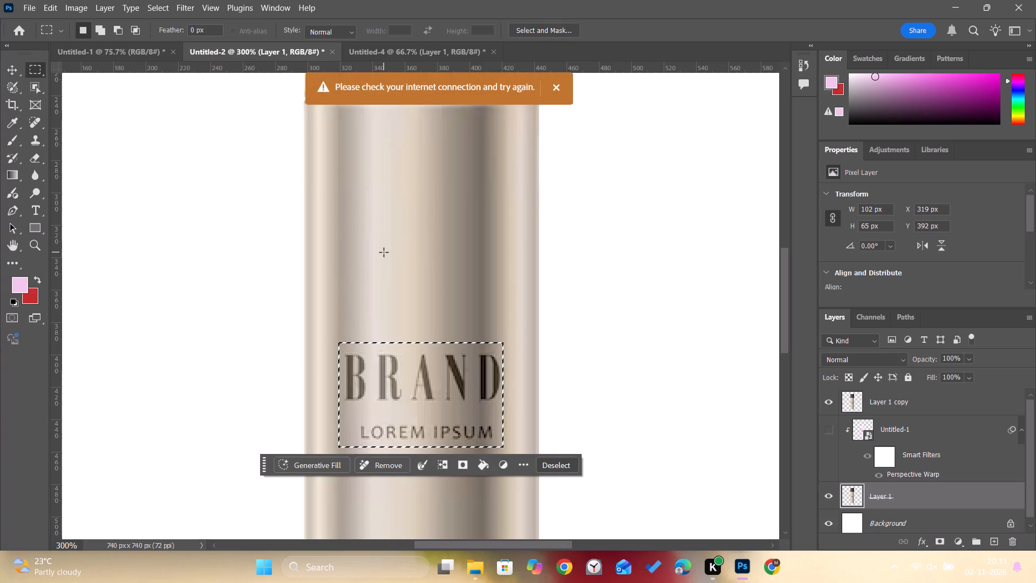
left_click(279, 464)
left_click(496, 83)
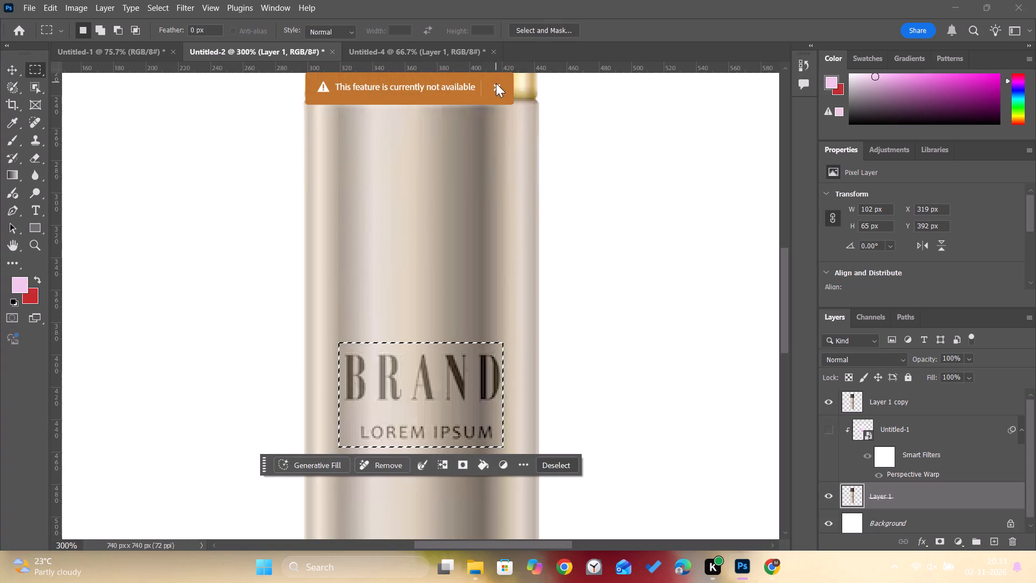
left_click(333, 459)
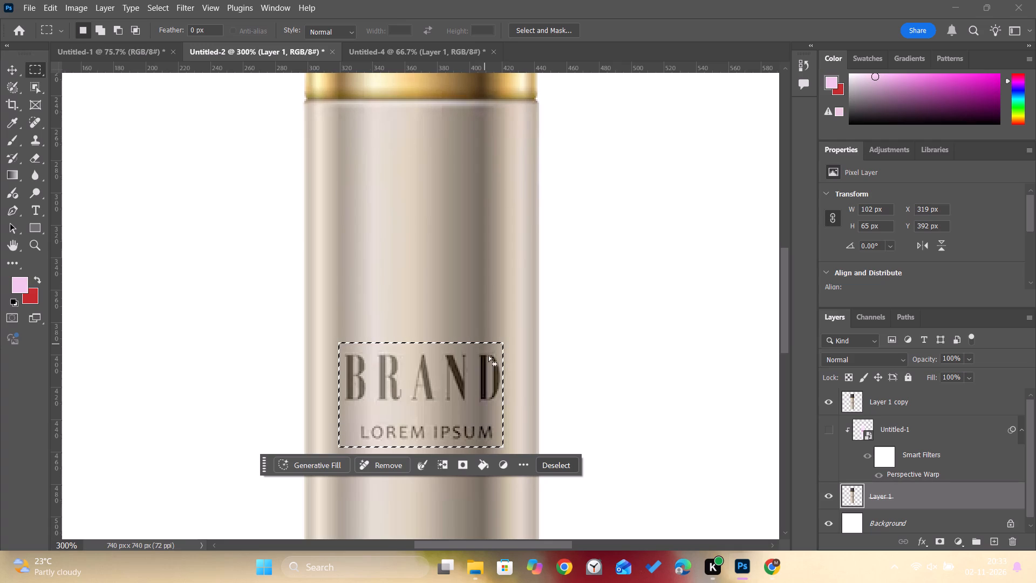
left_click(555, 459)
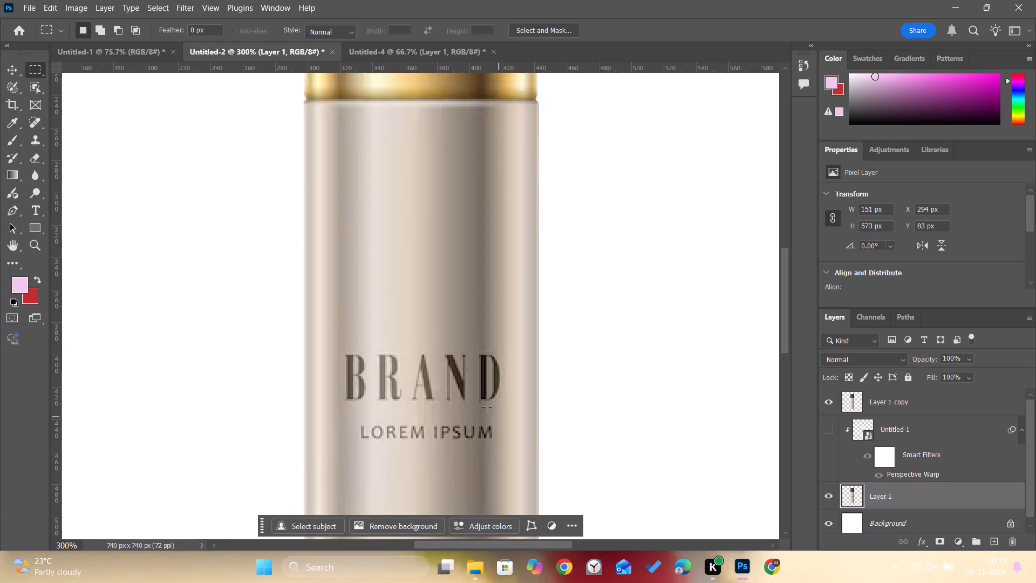
Erase over the letter B of the BRAND lettering on Layer 1 with the Eraser tool.
left_click(10, 73)
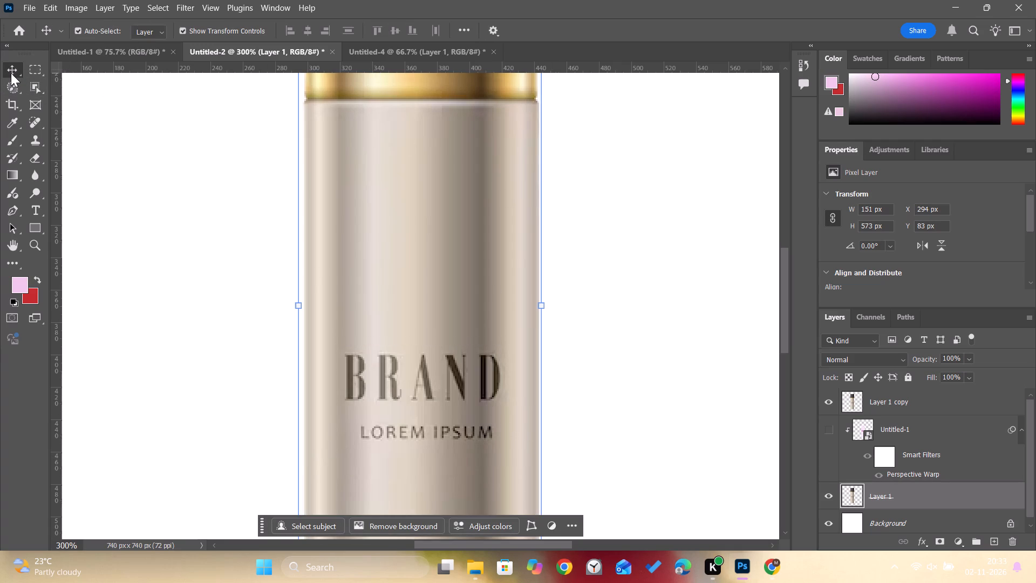
left_click(35, 164)
left_click(356, 358)
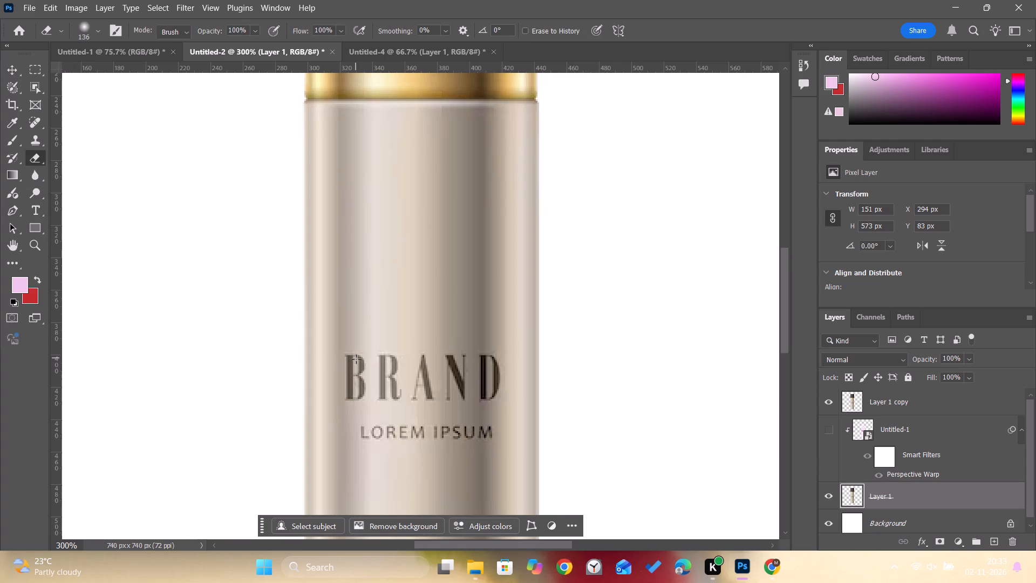
left_click_drag(359, 387, 343, 358)
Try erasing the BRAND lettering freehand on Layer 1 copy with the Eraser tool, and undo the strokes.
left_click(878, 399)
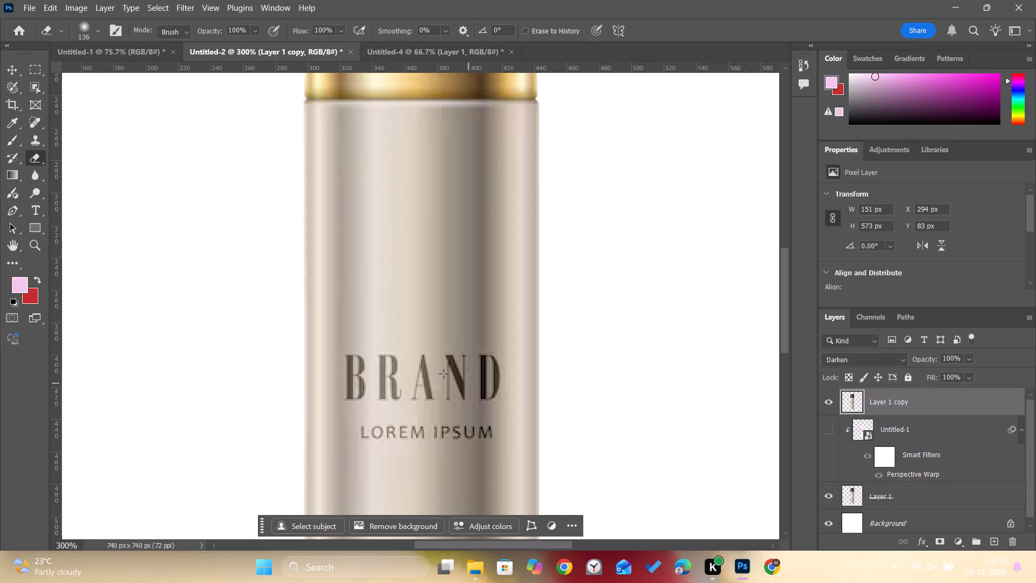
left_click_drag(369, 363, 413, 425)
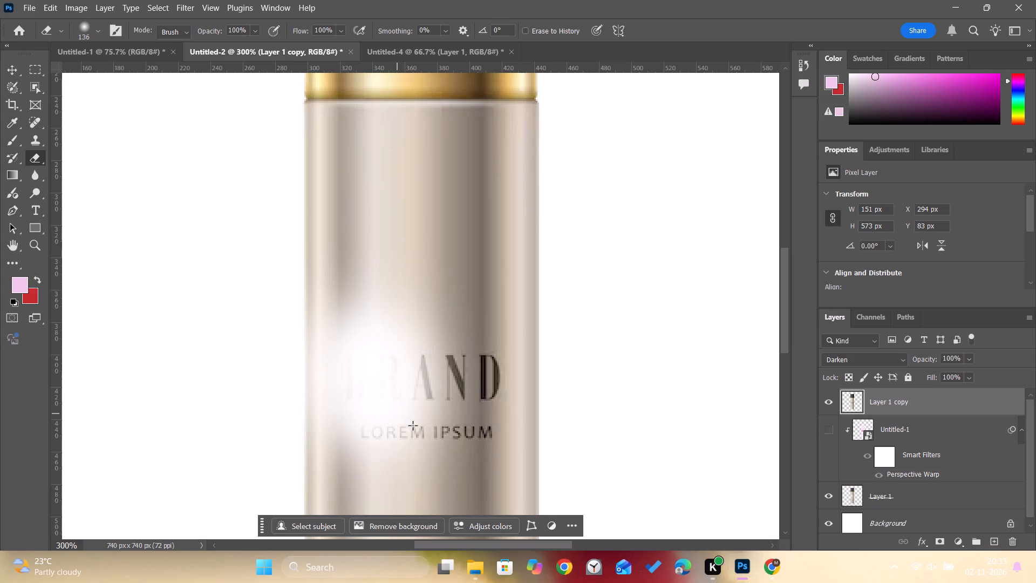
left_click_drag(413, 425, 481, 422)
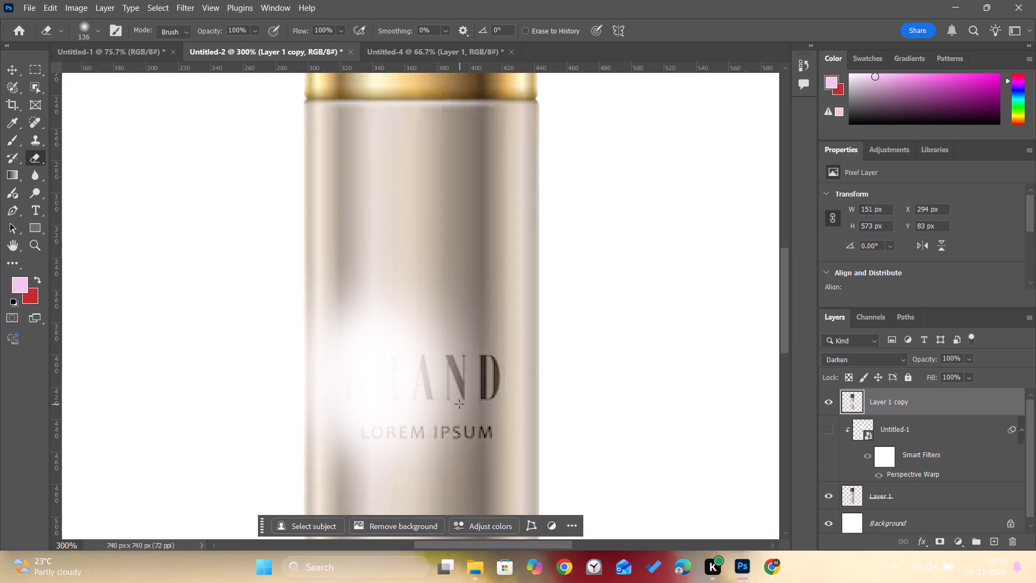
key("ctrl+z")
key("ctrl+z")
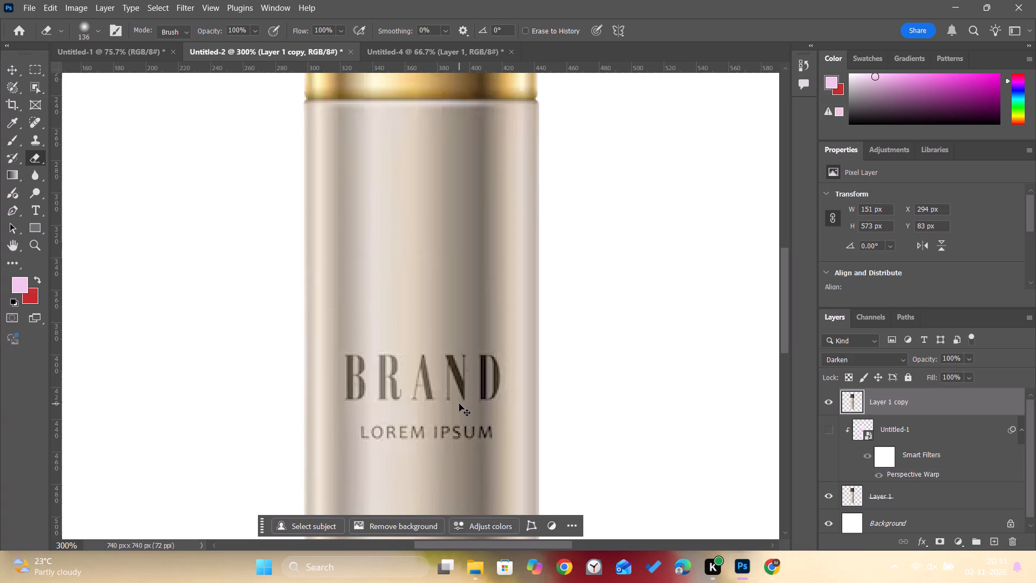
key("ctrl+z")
Marquee the BRAND LOREM IPSUM lettering on Layer 1 copy, try Remove on it, and erase everything inside the selection.
left_click(30, 66)
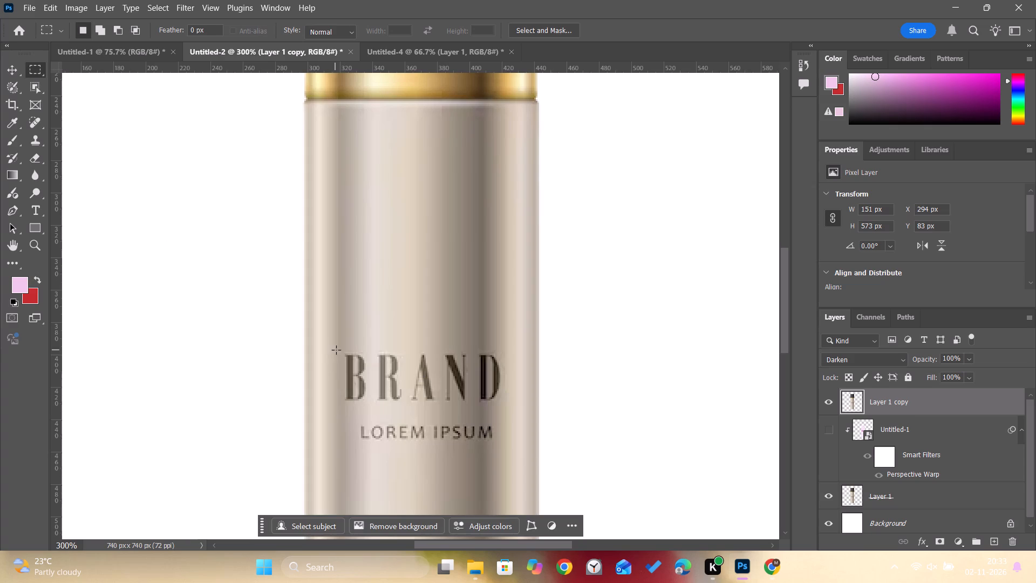
left_click_drag(336, 350, 517, 452)
left_click(409, 469)
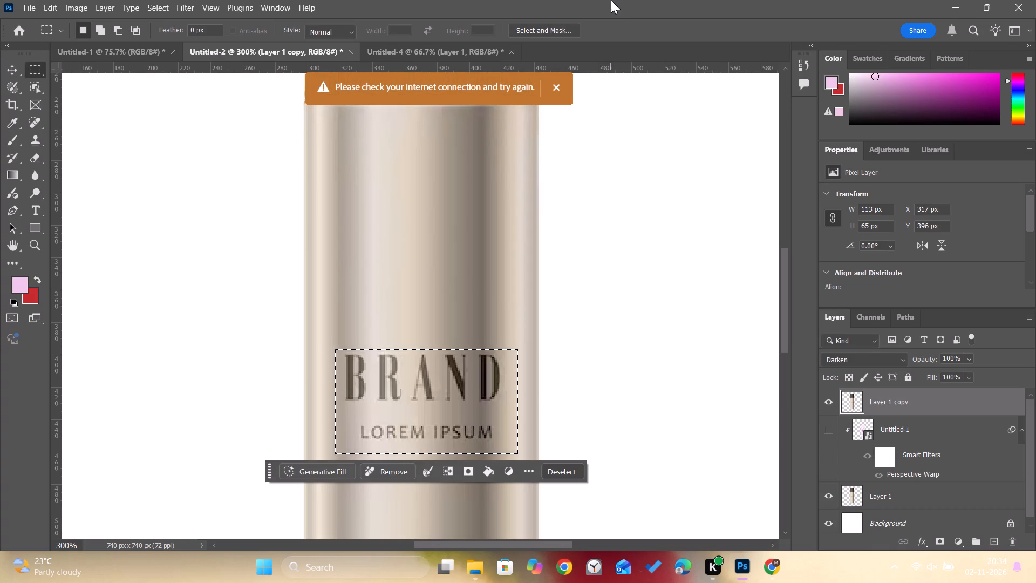
left_click(32, 162)
left_click_drag(410, 371, 398, 383)
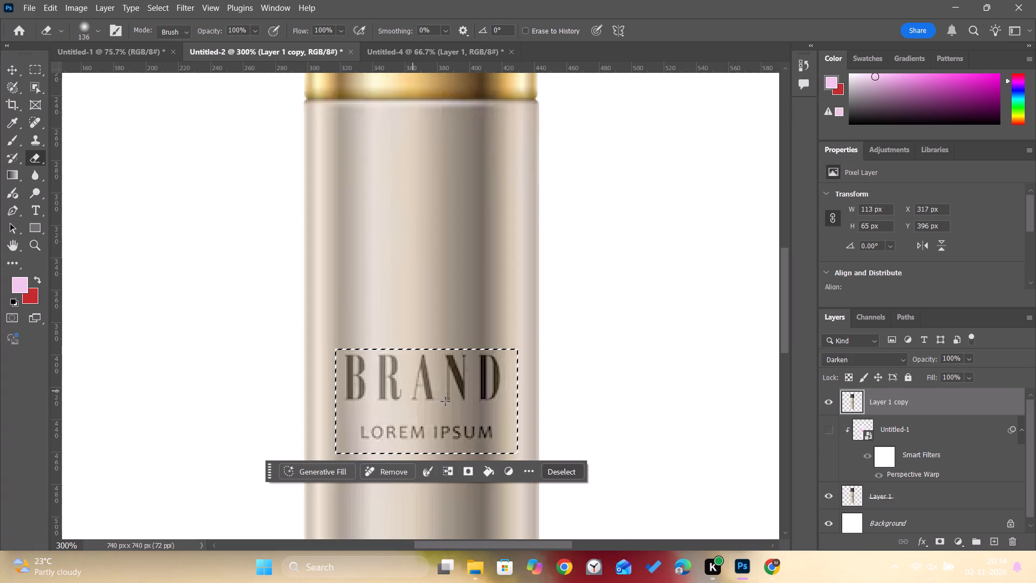
left_click_drag(392, 379, 392, 418)
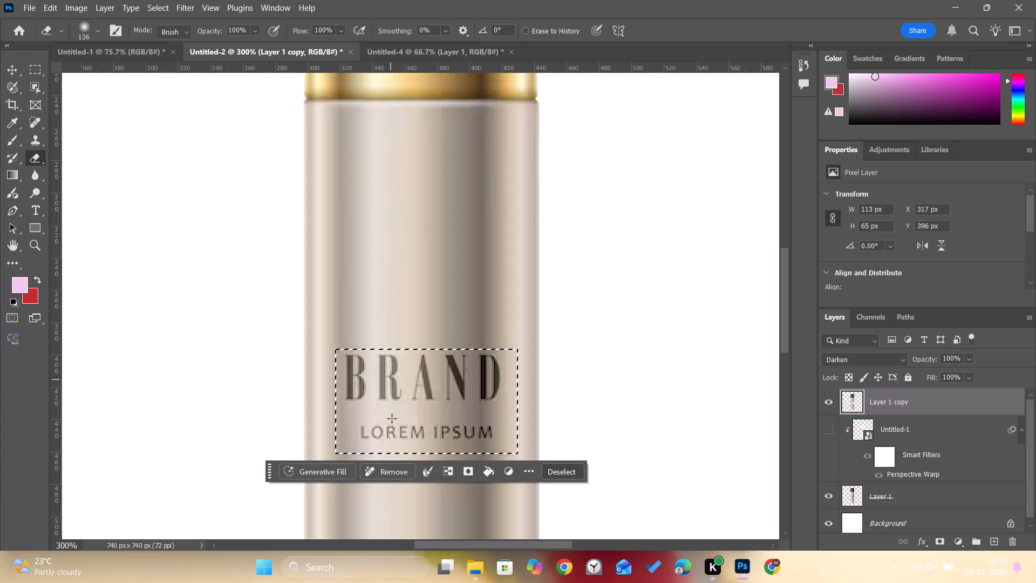
left_click_drag(392, 418, 564, 468)
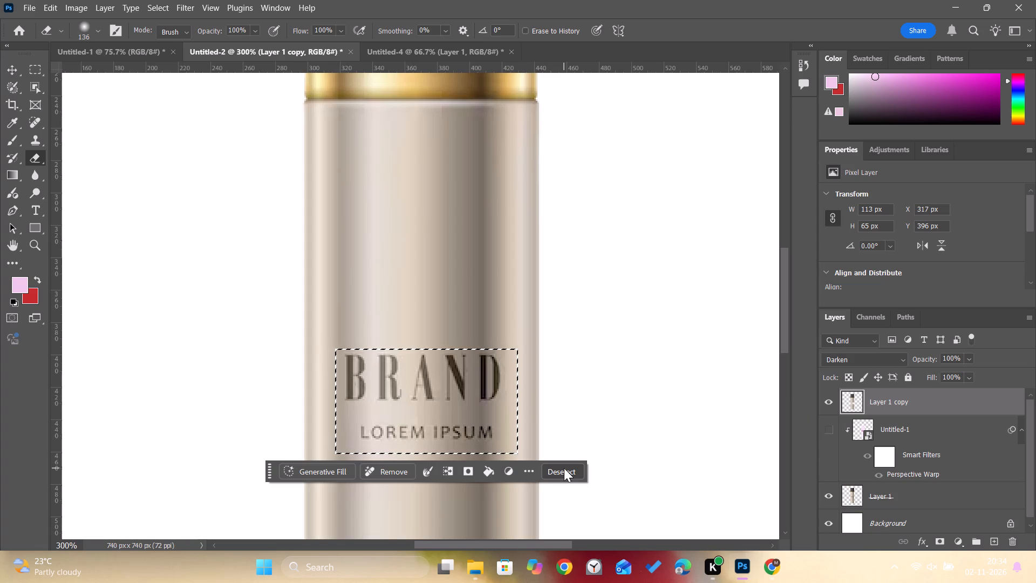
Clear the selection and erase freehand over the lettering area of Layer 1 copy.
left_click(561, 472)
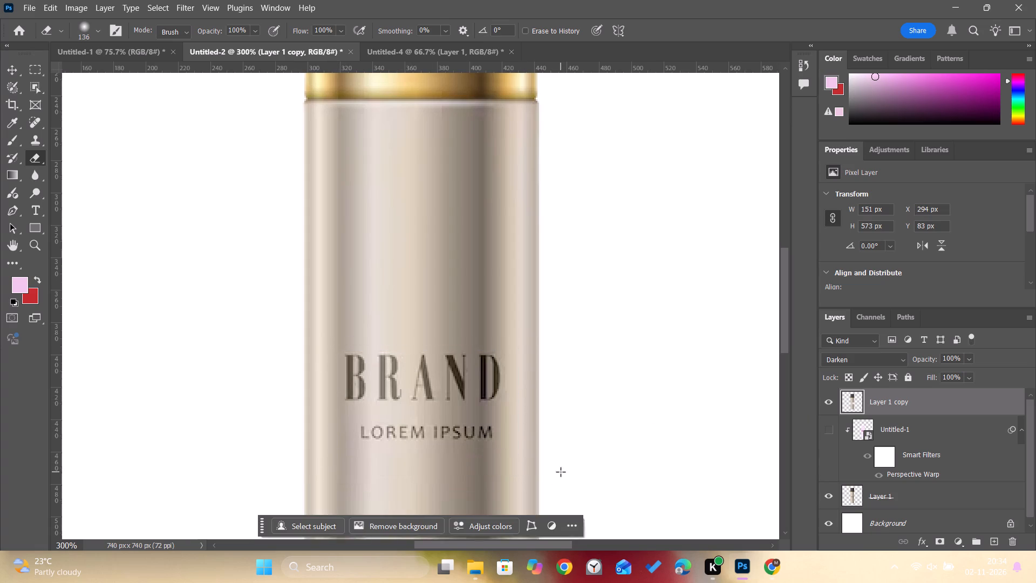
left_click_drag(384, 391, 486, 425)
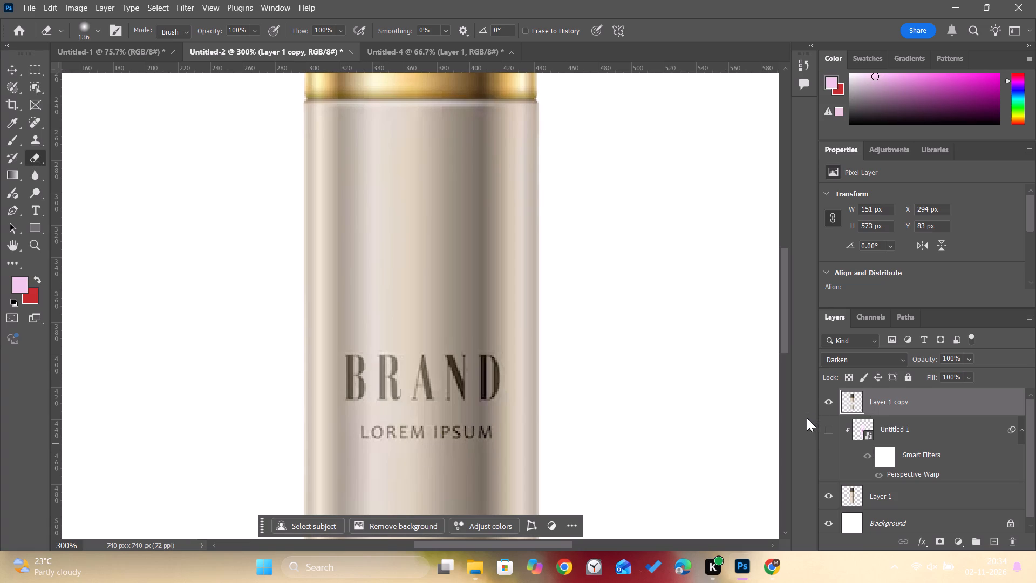
Toggle the visibility of Layer 1 and Layer 1 copy to inspect the erased area on each.
left_click(830, 496)
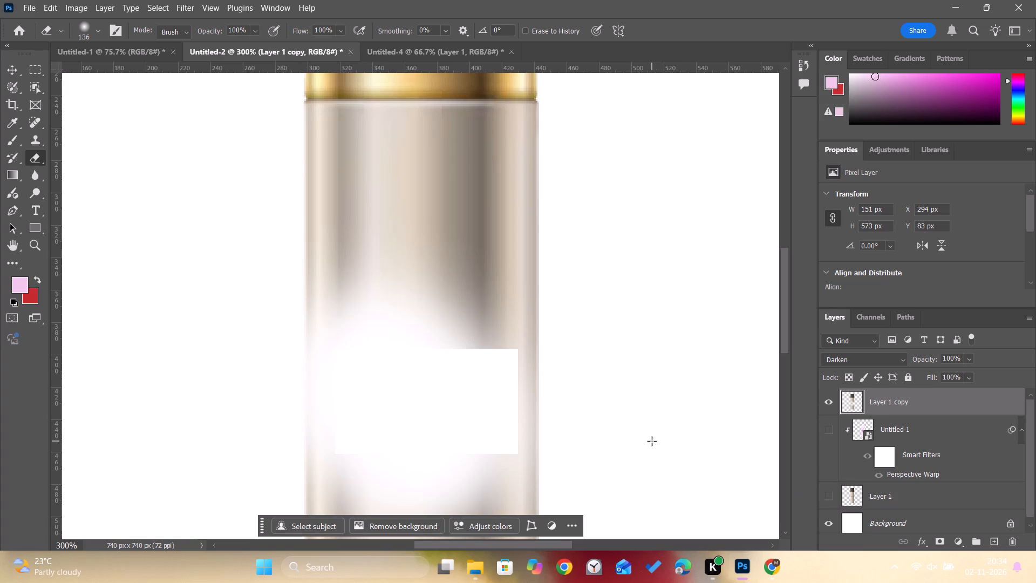
key("ctrl+z")
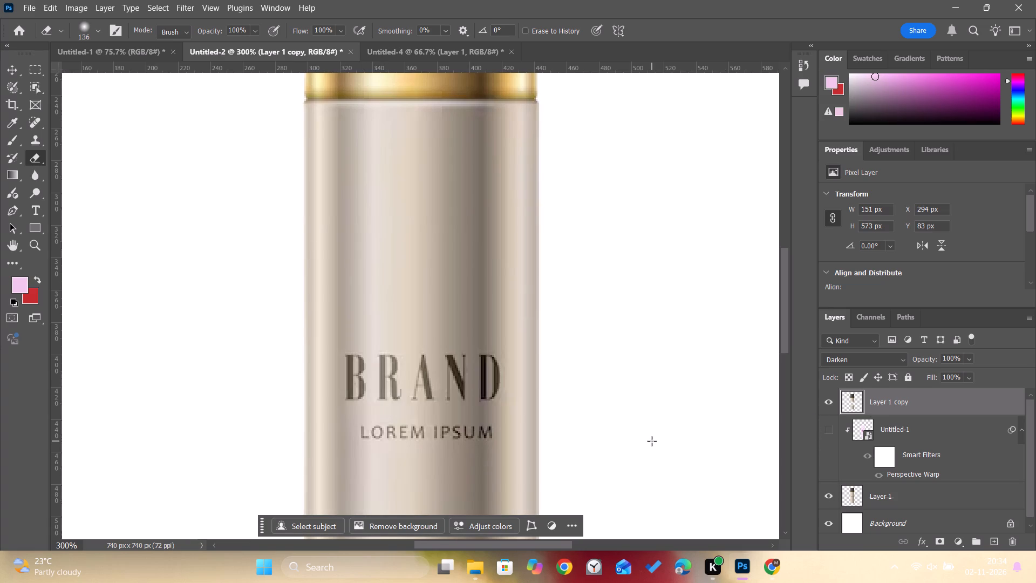
left_click(827, 401)
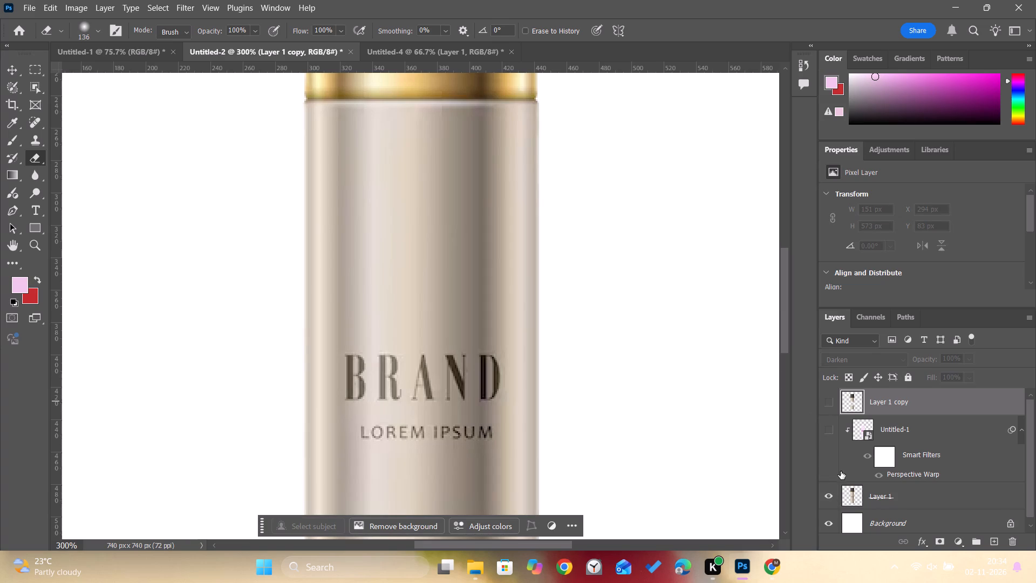
left_click(827, 497)
left_click(830, 404)
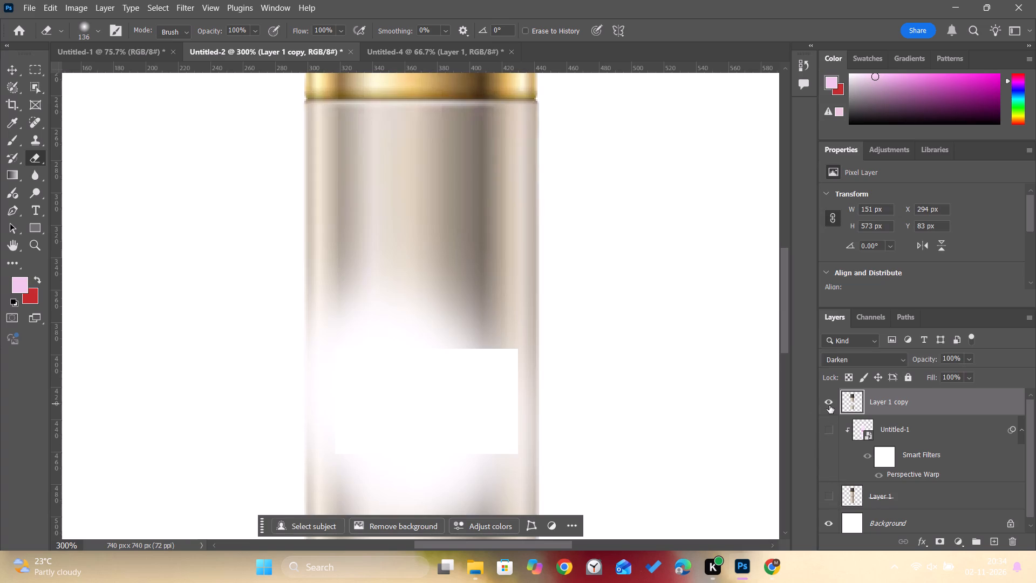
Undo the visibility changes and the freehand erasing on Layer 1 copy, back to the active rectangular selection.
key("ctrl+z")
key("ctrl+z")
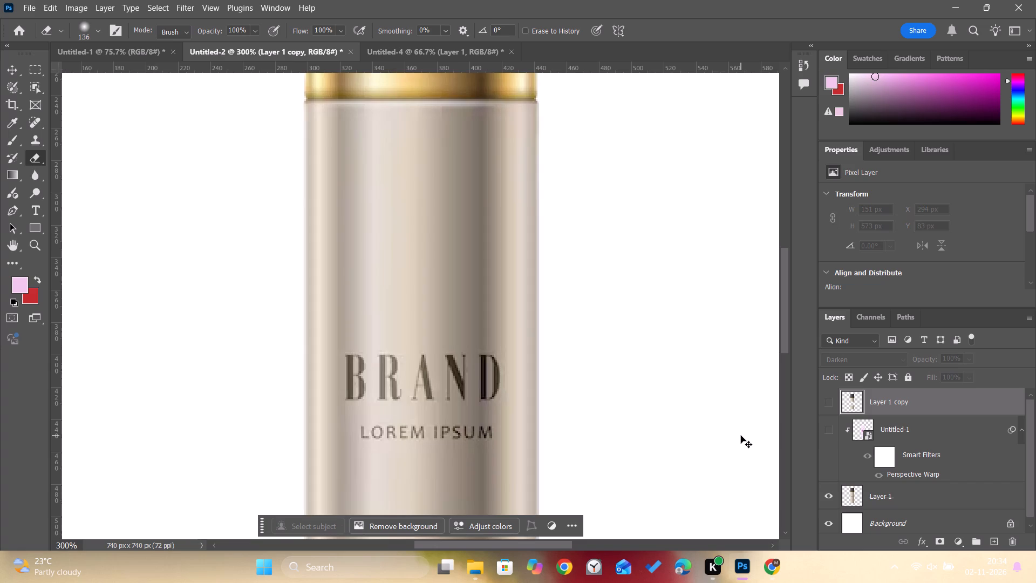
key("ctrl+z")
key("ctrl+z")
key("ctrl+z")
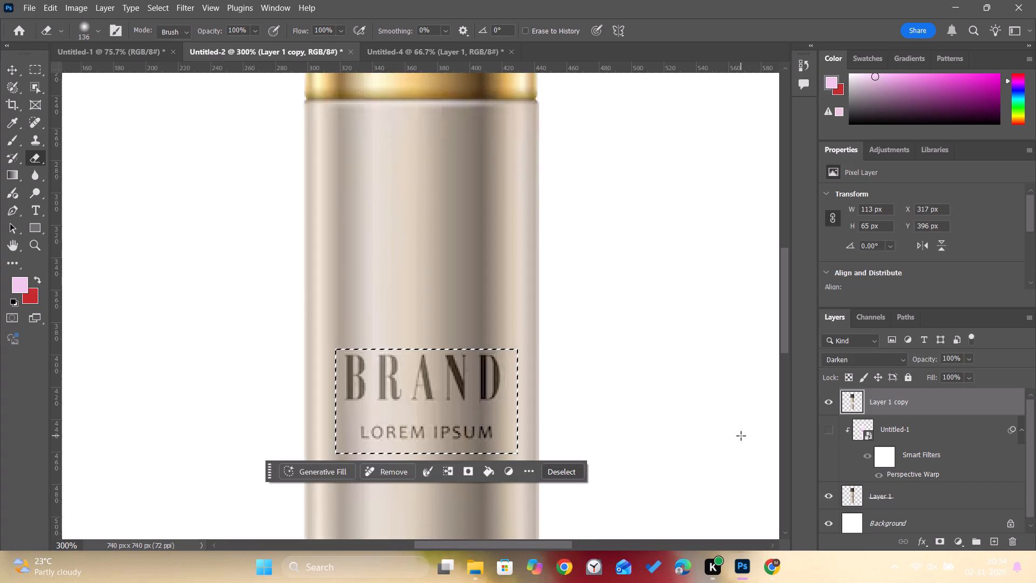
Isolate Layer 1 by hiding Layer 1 copy, erase the BRAND lettering inside the rectangular selection, and clear the selection.
left_click(830, 493)
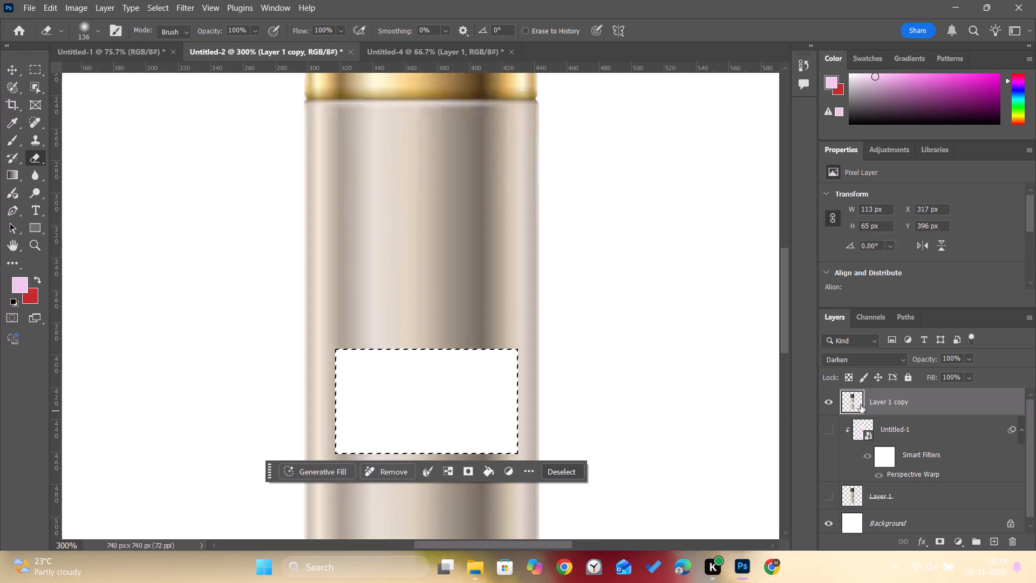
left_click(867, 496)
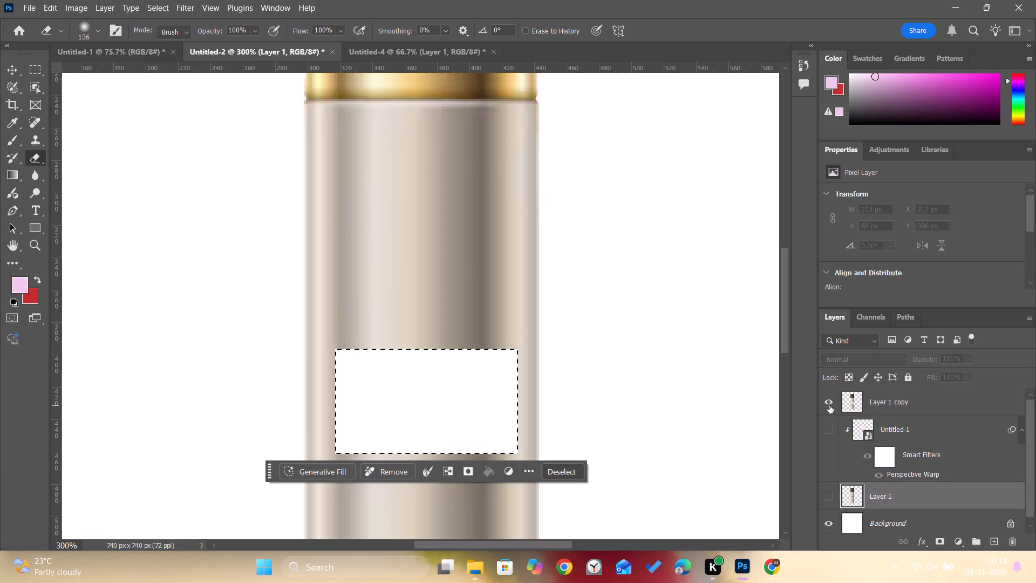
left_click(829, 401)
left_click(830, 498)
left_click_drag(422, 375, 257, 397)
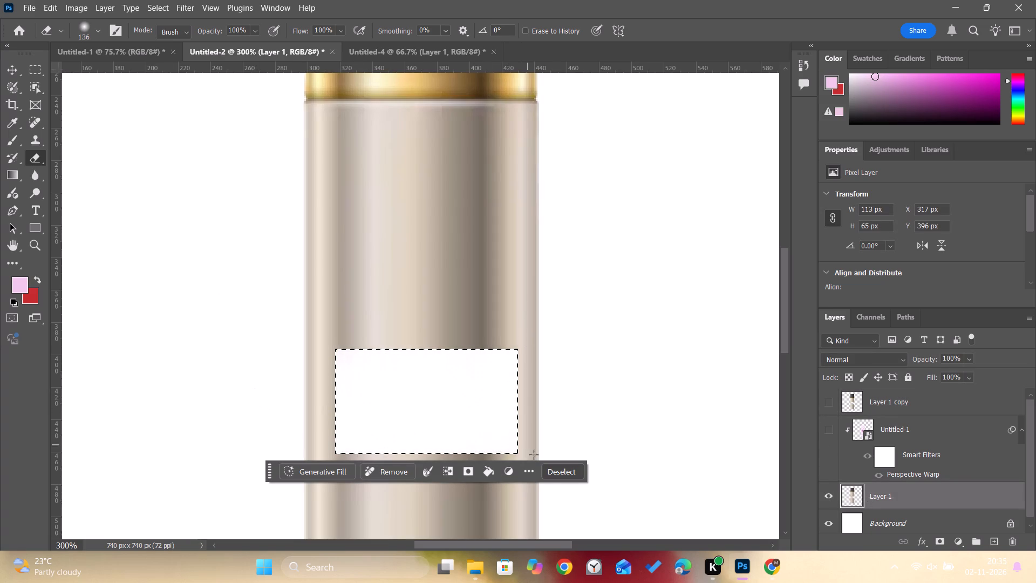
left_click(547, 470)
Show Layer 1 copy and the Untitled-1 label layer again over the erased bottle, with the Move tool active.
left_click(9, 72)
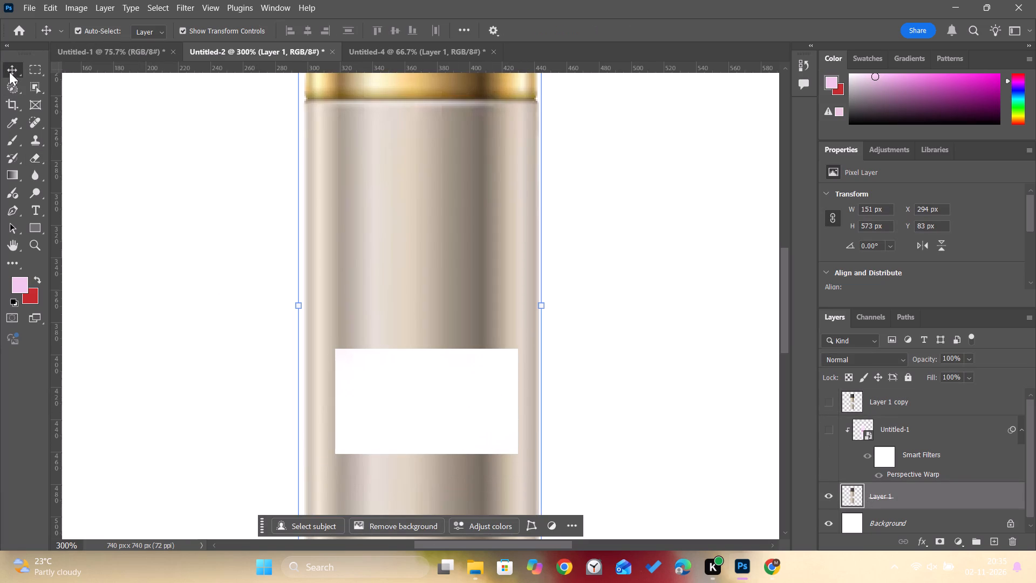
left_click(827, 404)
left_click(830, 434)
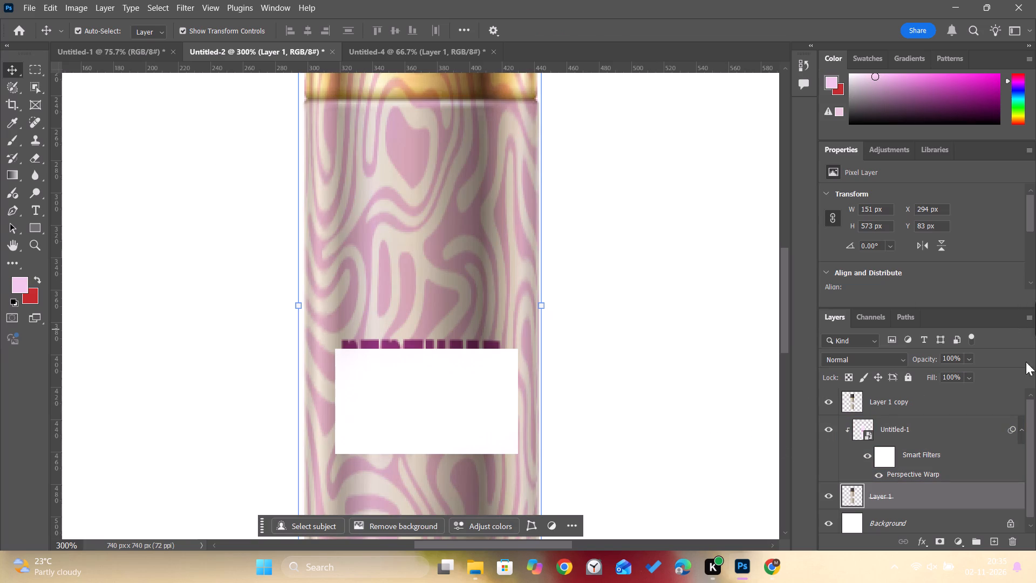
Switch to Chrome and look through the "dEO PERFUME bottle RAW FOR DESIGNING" image results and related images for another usable bottle.
left_click(783, 568)
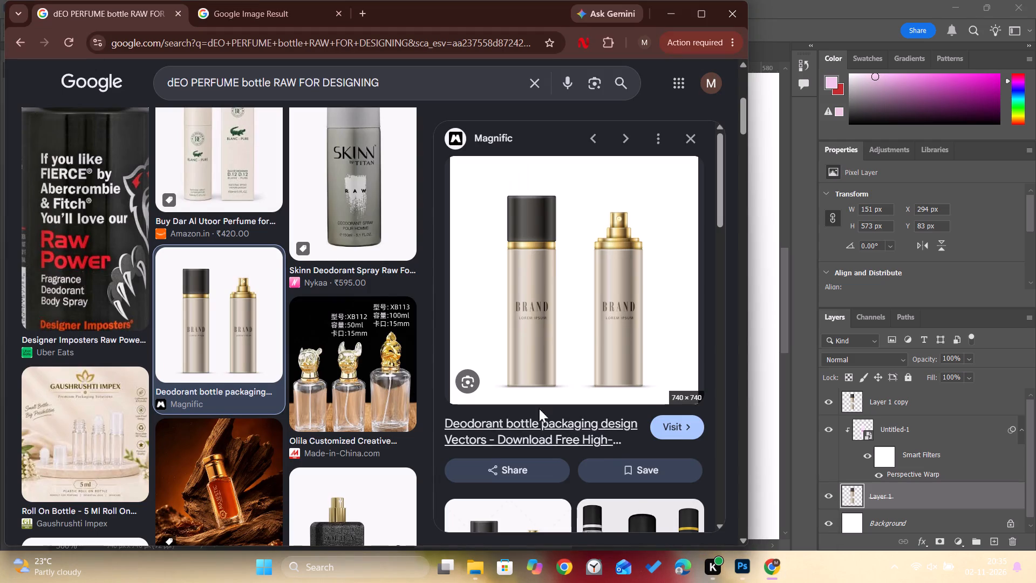
scroll(338, 369, "down", 10)
scroll(338, 375, "up", 5)
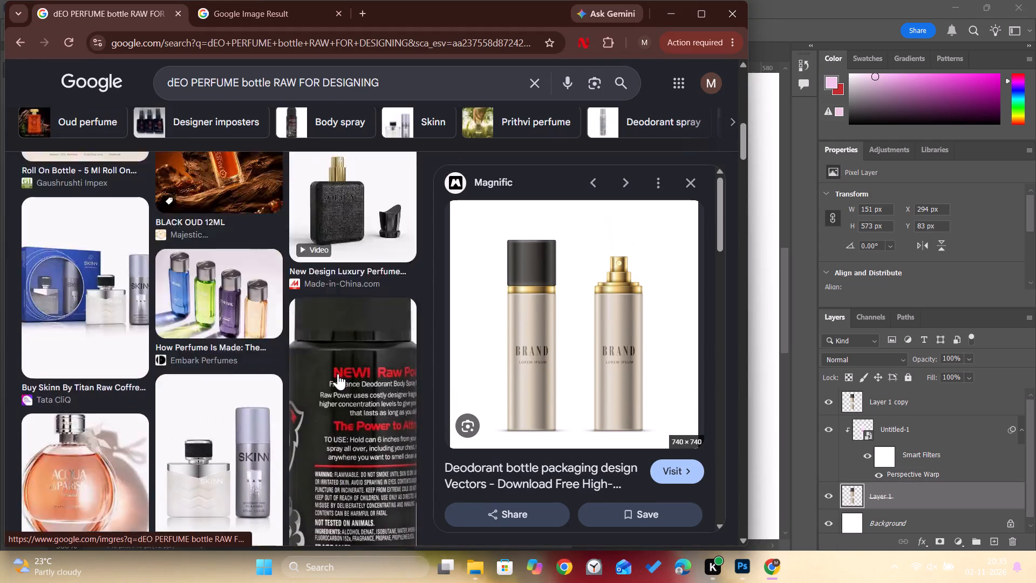
scroll(338, 374, "up", 15)
scroll(239, 331, "down", 4)
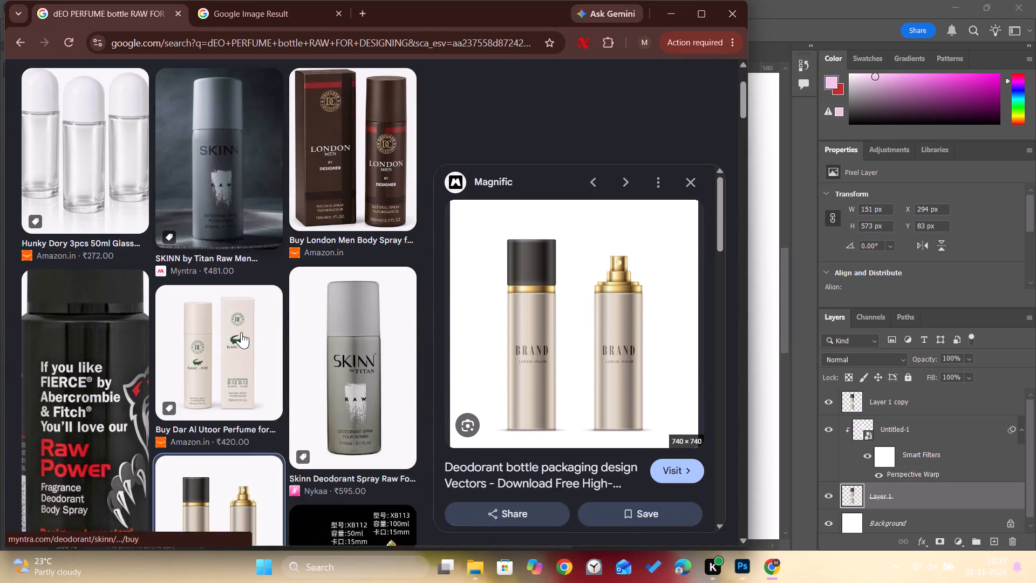
scroll(241, 332, "down", 9)
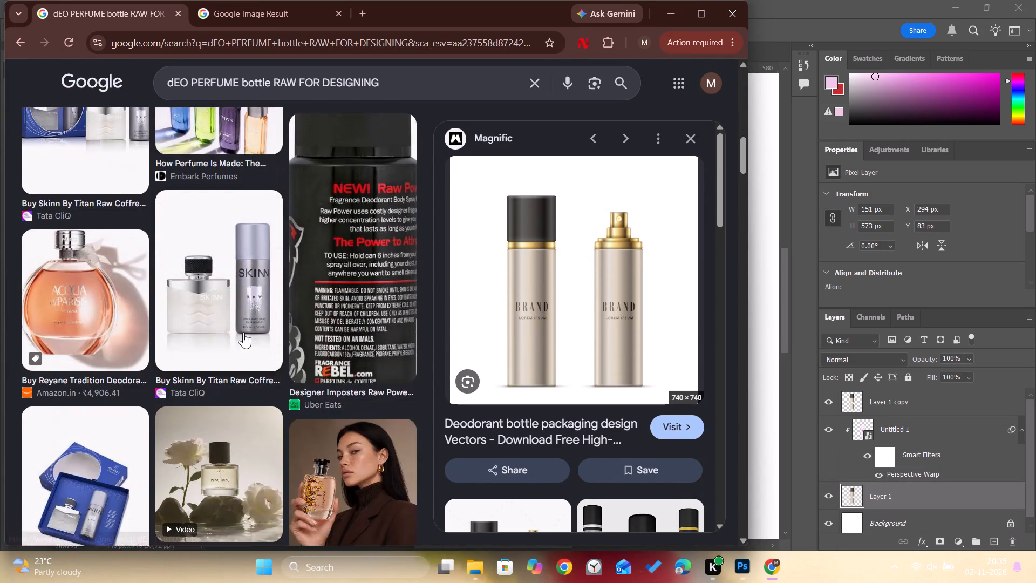
scroll(243, 332, "down", 11)
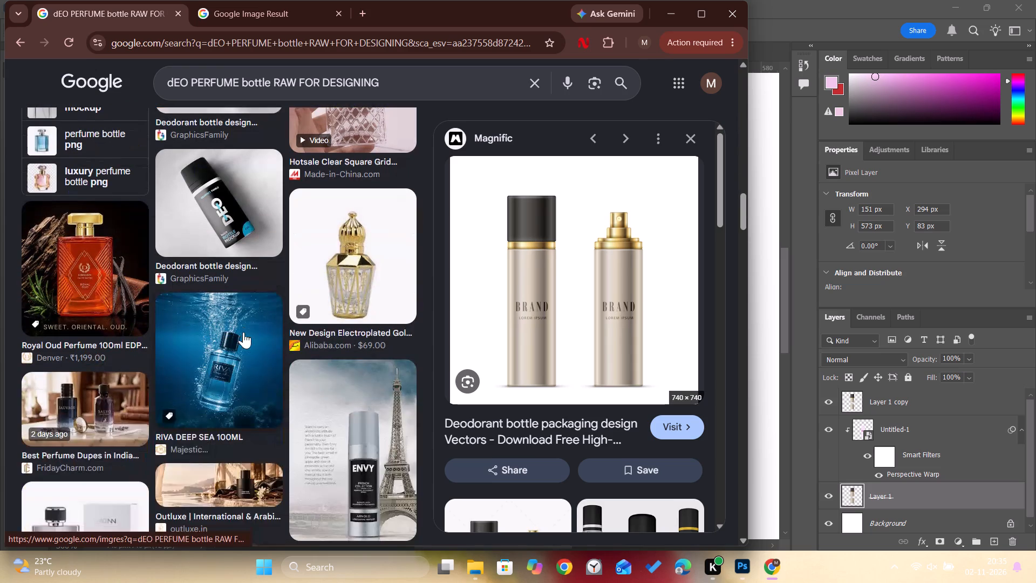
scroll(243, 332, "down", 11)
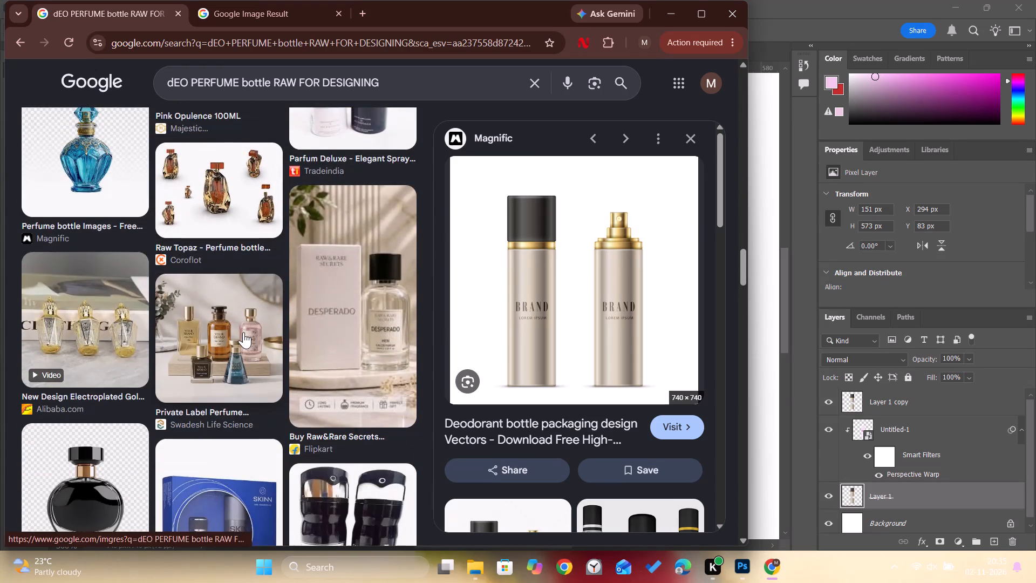
scroll(243, 332, "down", 8)
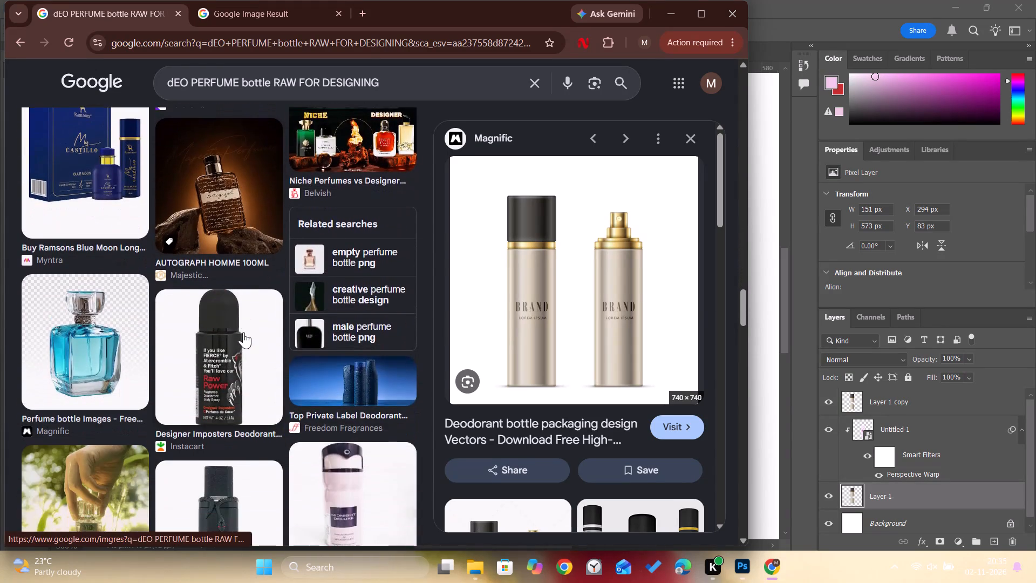
scroll(243, 332, "down", 10)
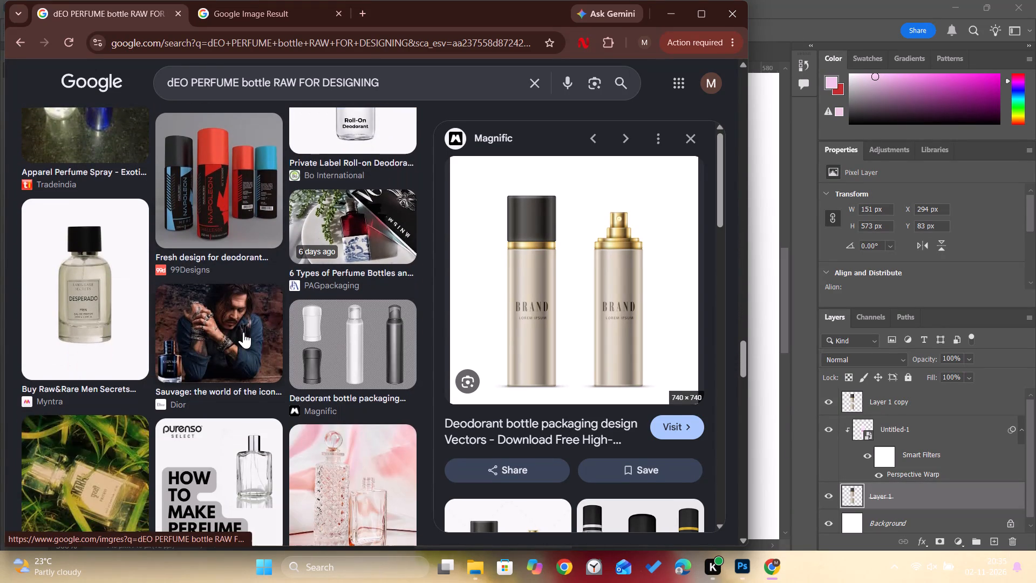
scroll(243, 332, "down", 5)
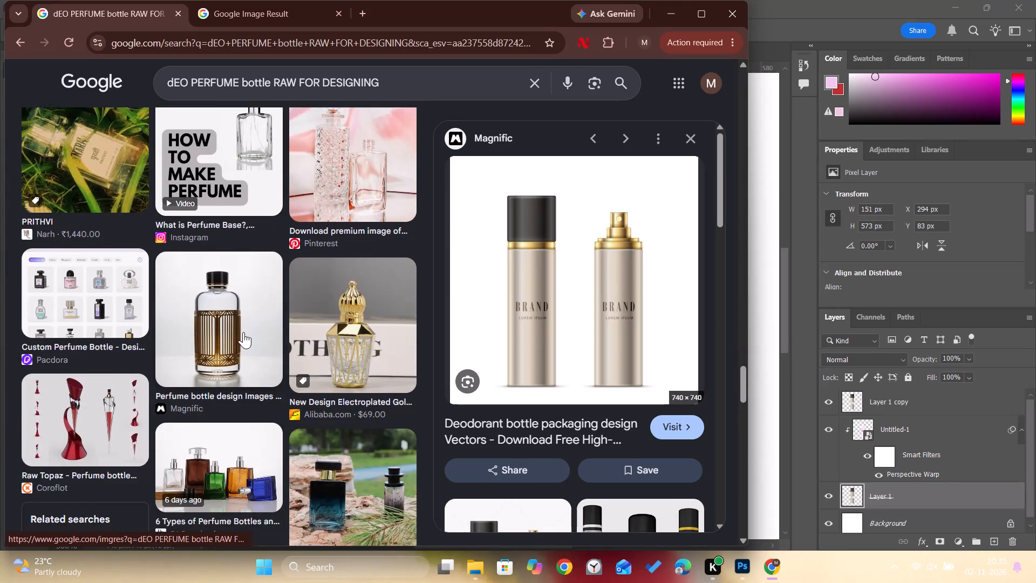
scroll(243, 332, "down", 20)
scroll(243, 332, "down", 1)
scroll(243, 332, "up", 6)
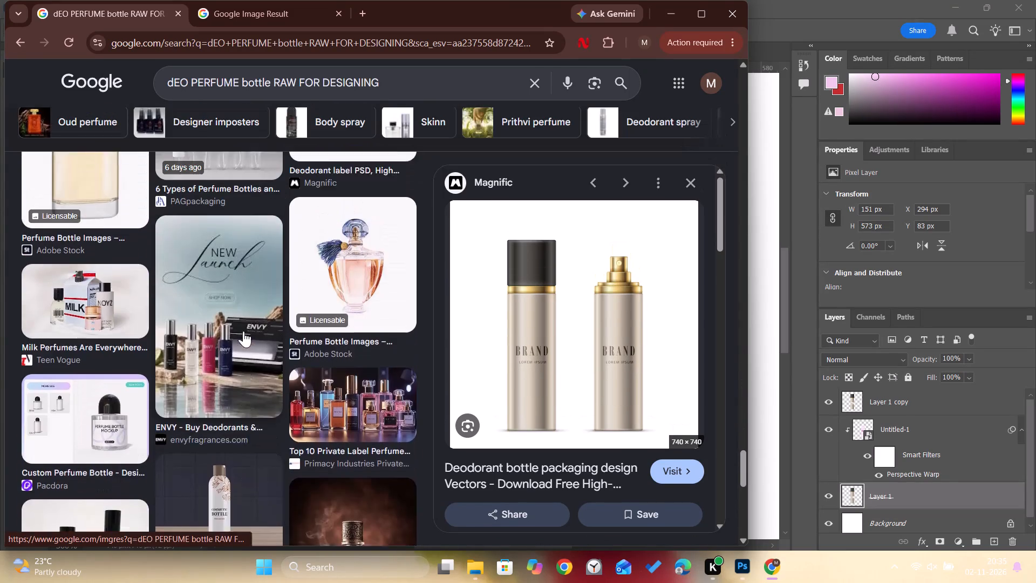
scroll(243, 331, "up", 2)
scroll(243, 331, "down", 8)
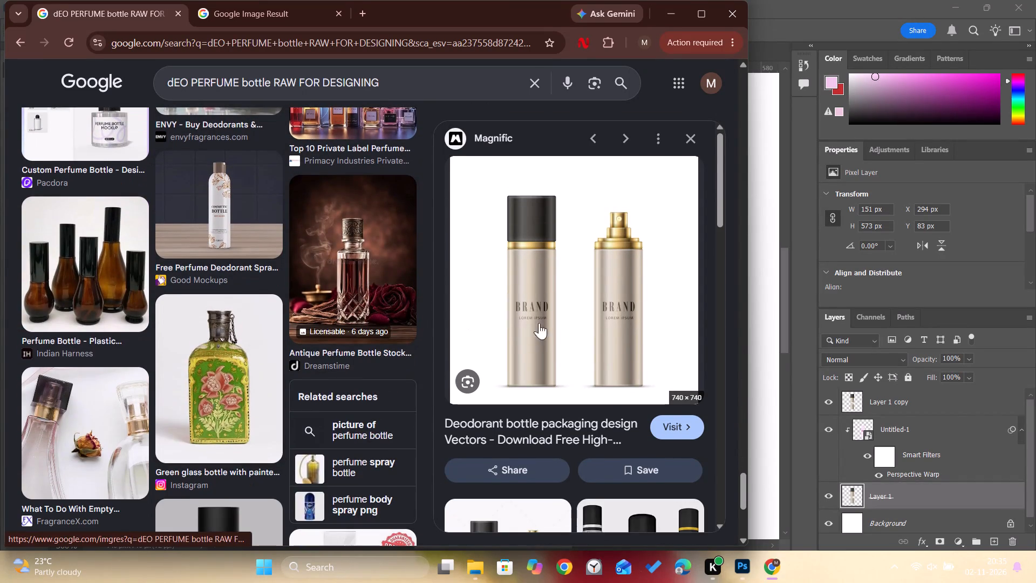
scroll(567, 328, "down", 5)
scroll(441, 387, "down", 3)
scroll(302, 371, "down", 16)
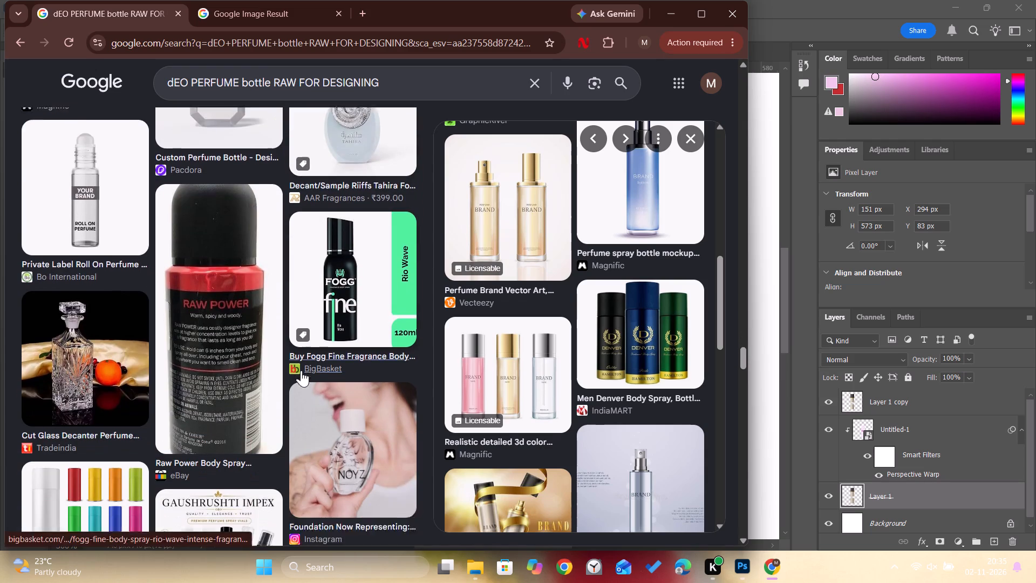
scroll(301, 370, "down", 11)
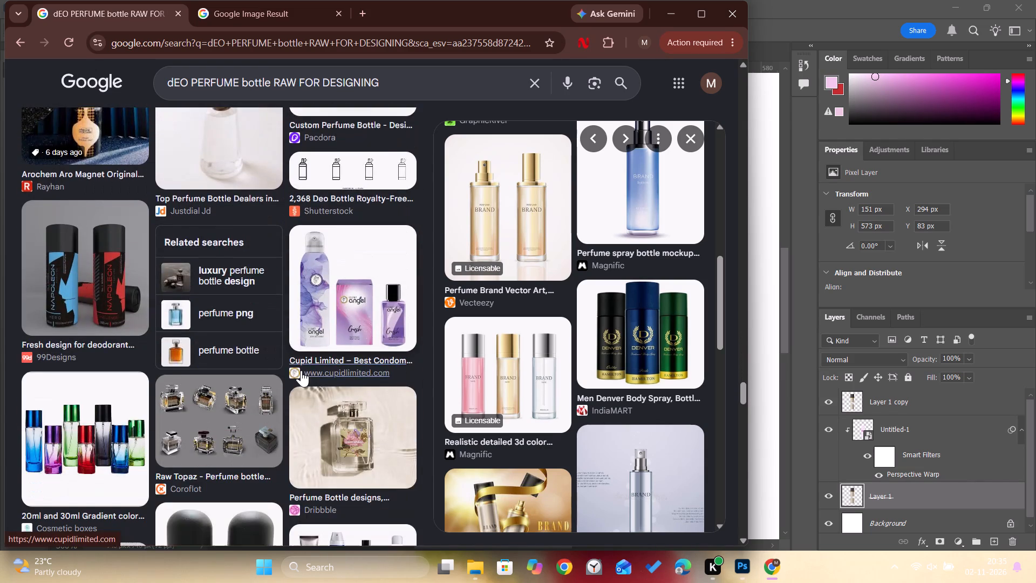
scroll(301, 370, "down", 10)
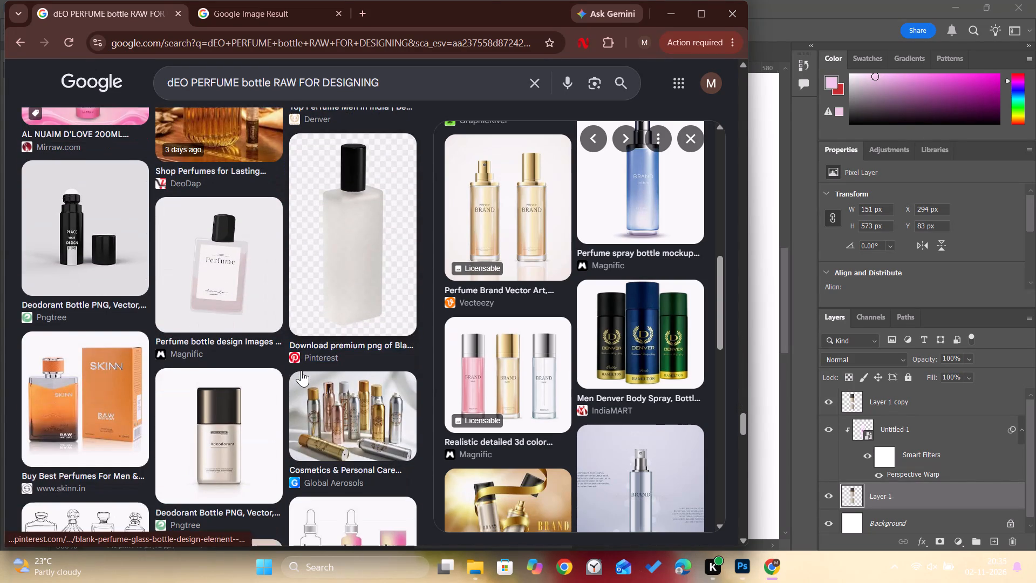
scroll(301, 370, "down", 11)
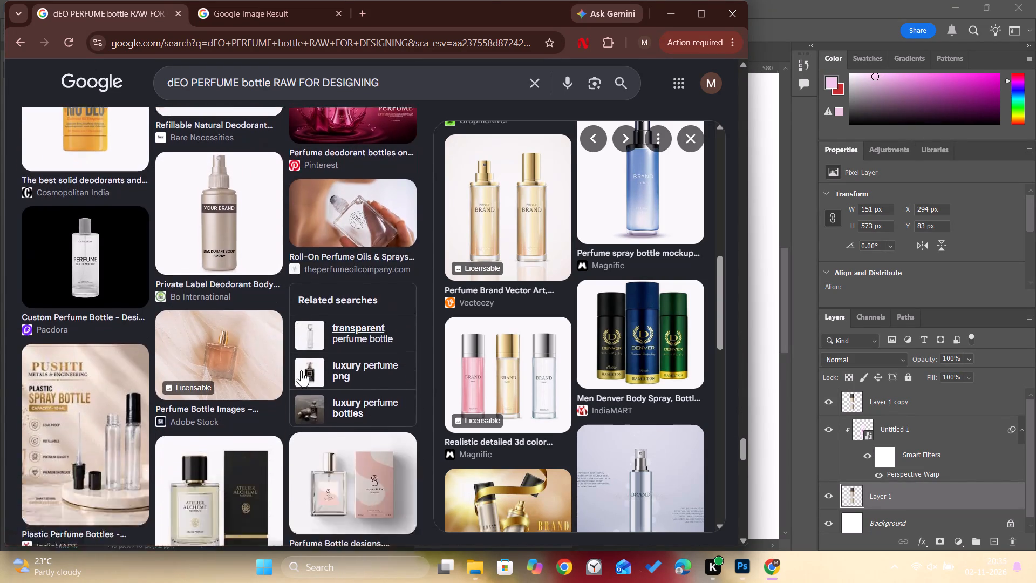
scroll(301, 370, "down", 8)
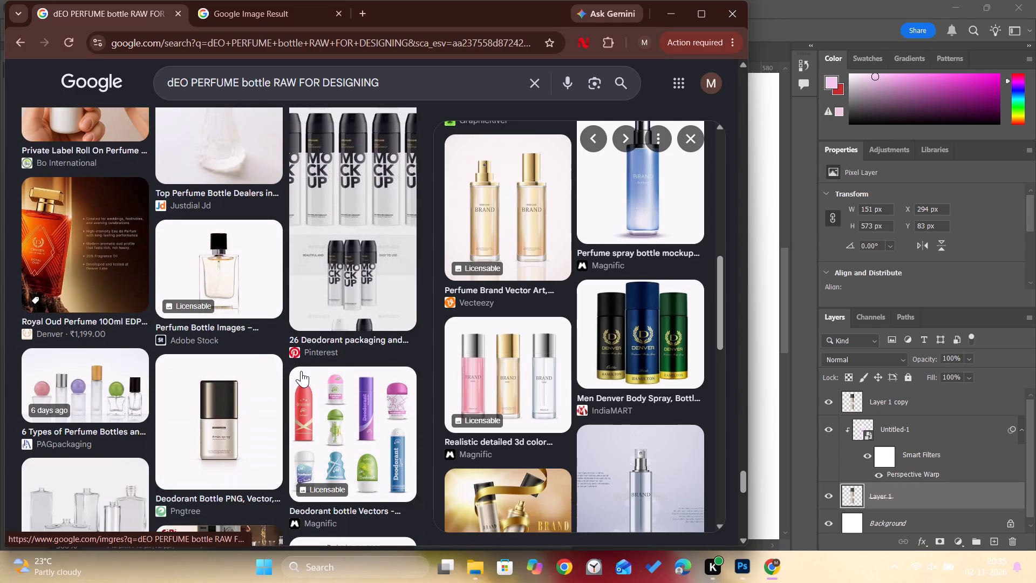
scroll(301, 371, "down", 7)
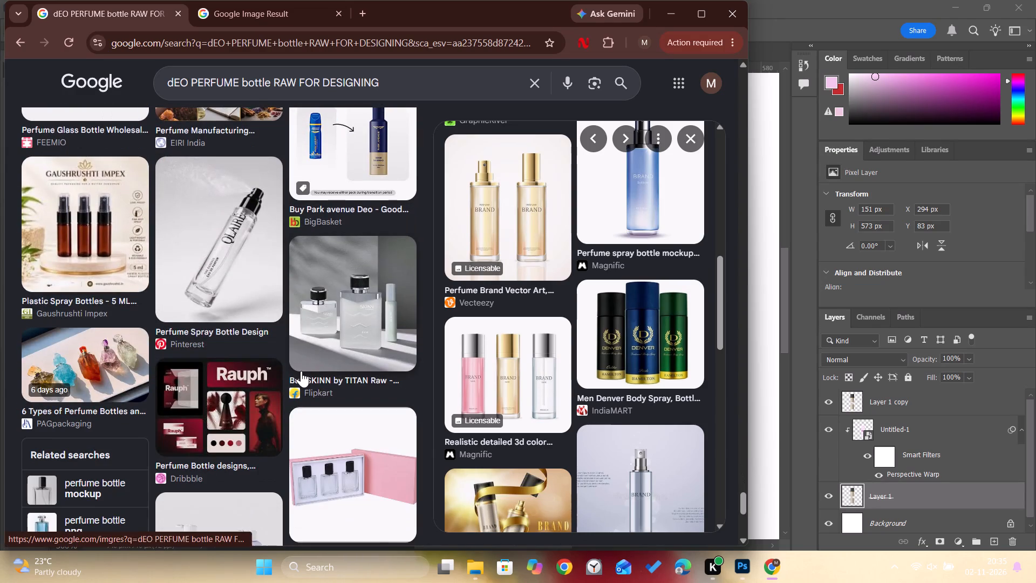
scroll(301, 371, "down", 3)
scroll(301, 371, "up", 3)
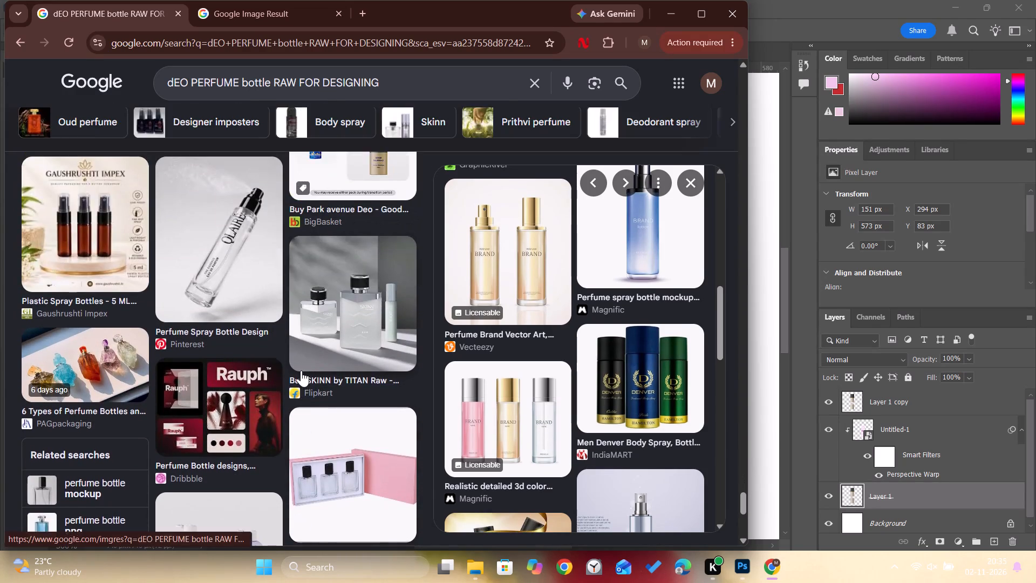
scroll(301, 370, "down", 10)
Load more image results for the deo perfume bottle search and examine them for a suitable blank bottle.
left_click(262, 499)
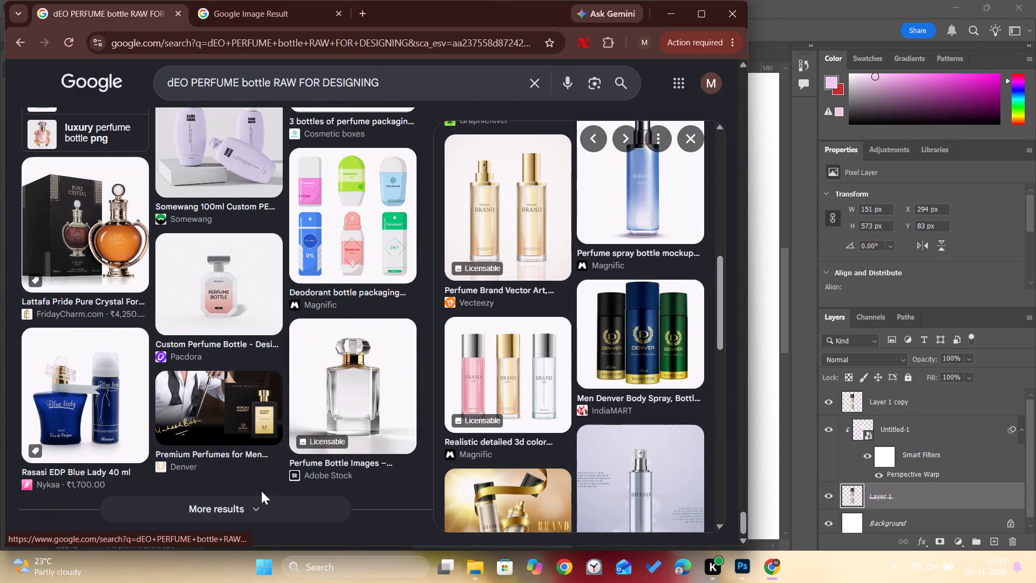
scroll(265, 407, "down", 3)
left_click(258, 499)
scroll(280, 420, "down", 2)
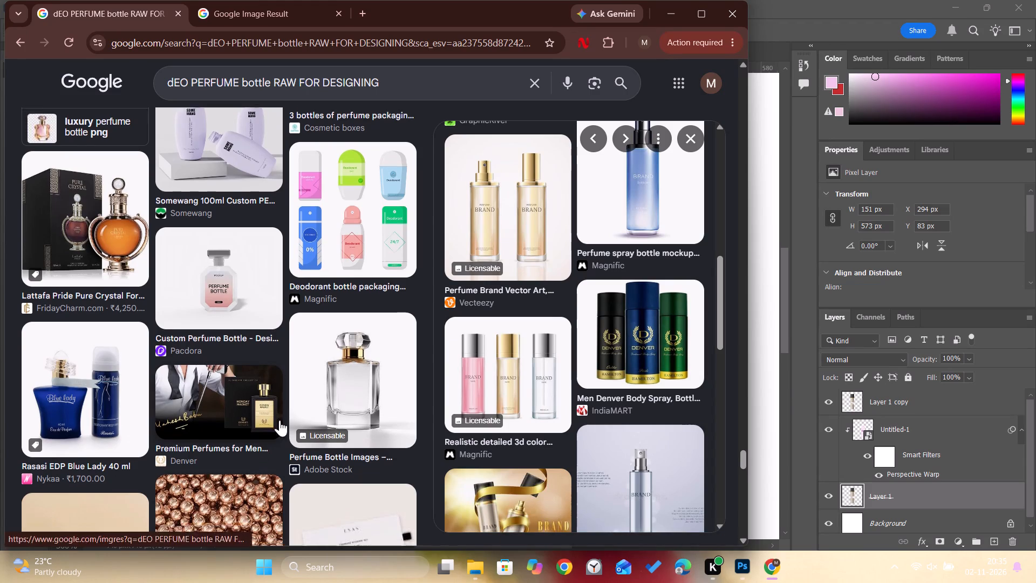
scroll(280, 420, "down", 7)
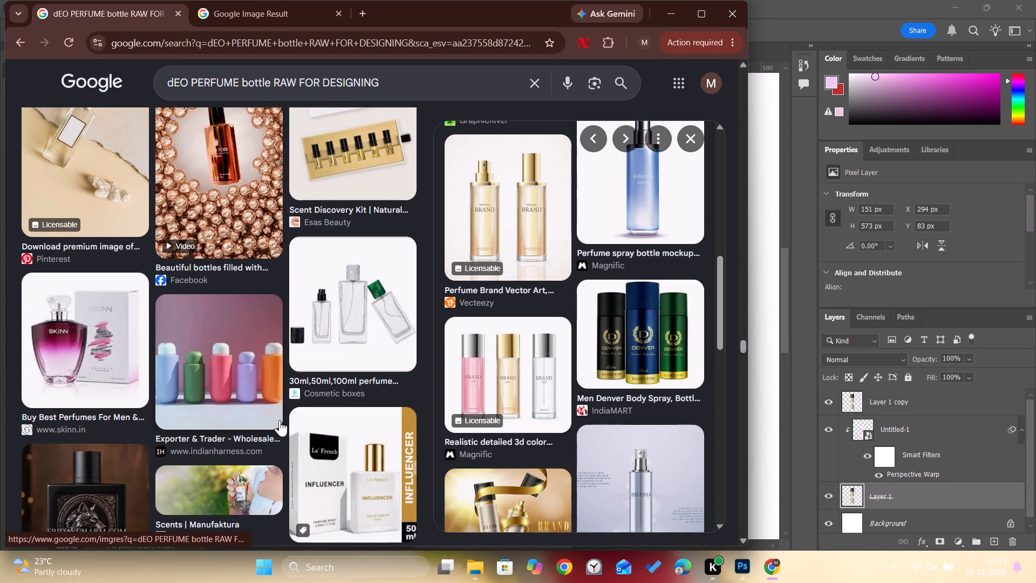
scroll(280, 420, "down", 2)
scroll(578, 428, "down", 2)
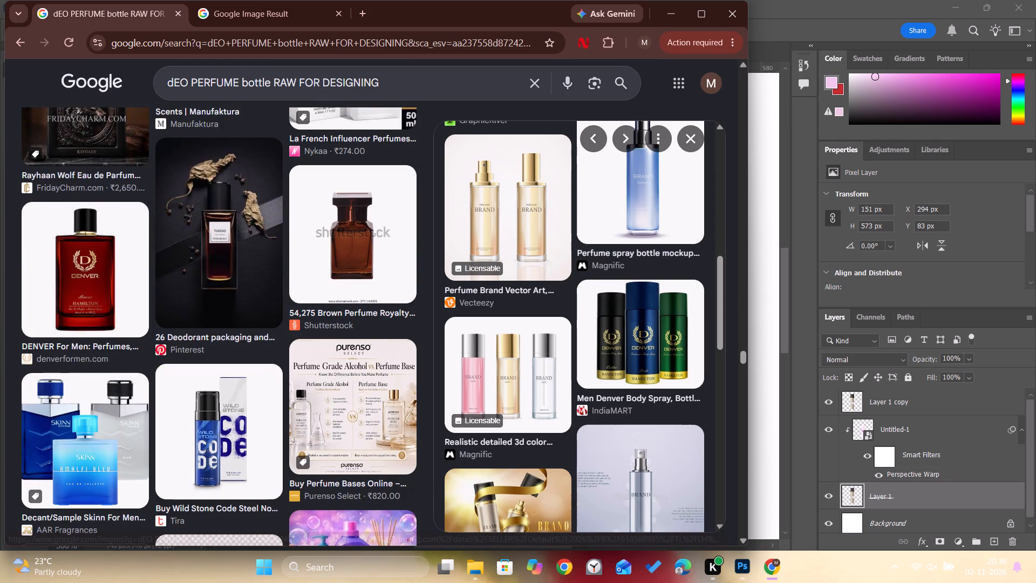
Remove "dEO" from the query, search images for "PERFUME bottle RAW FOR DESIGNING", and glance through the results.
left_click_drag(190, 78, 124, 77)
key("BackSpace")
key("Return")
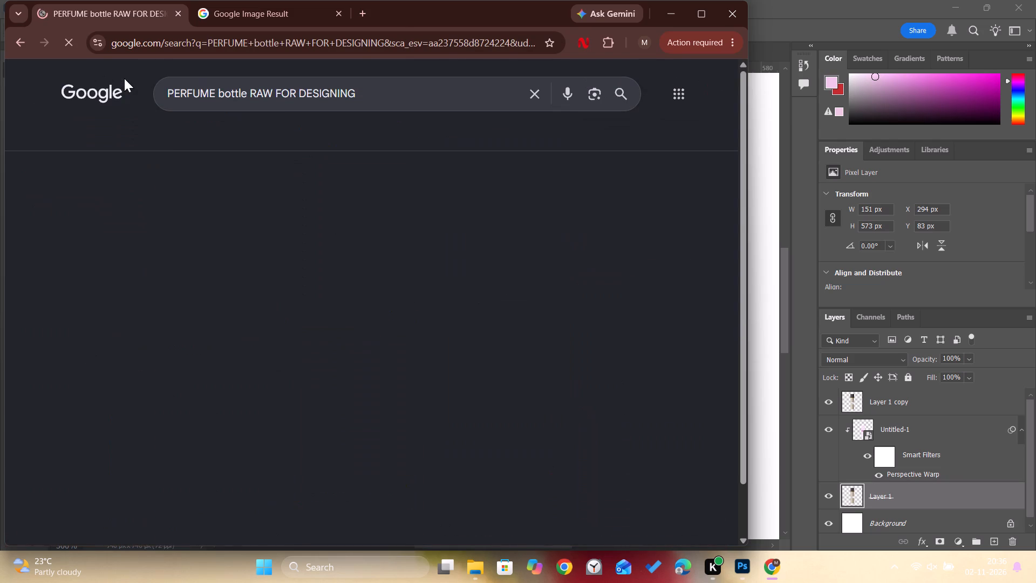
scroll(461, 275, "down", 3)
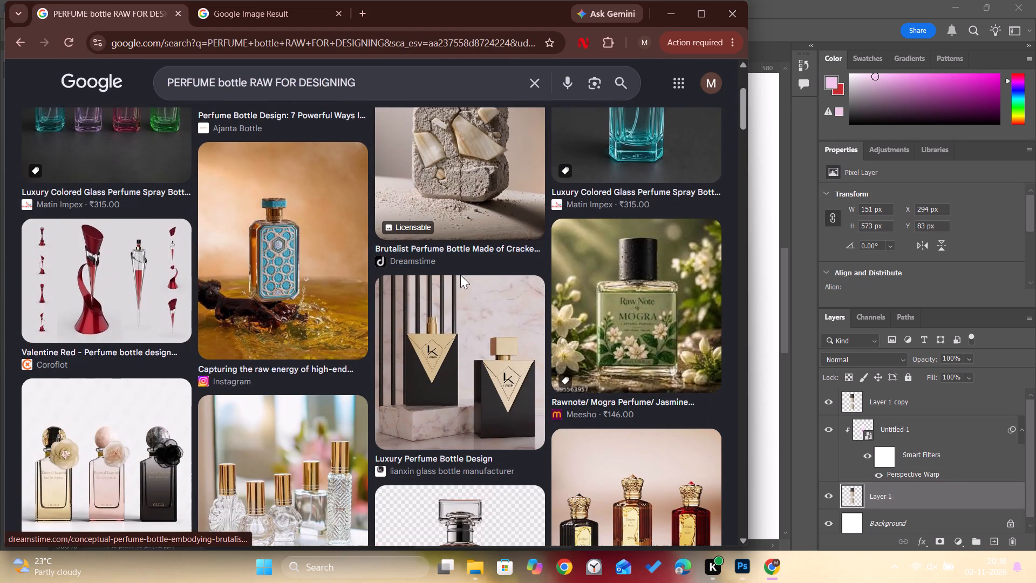
Change the end of the query and search images for "PERFUME bottle RAW FOR DESIGN WRAPING".
left_click(365, 80)
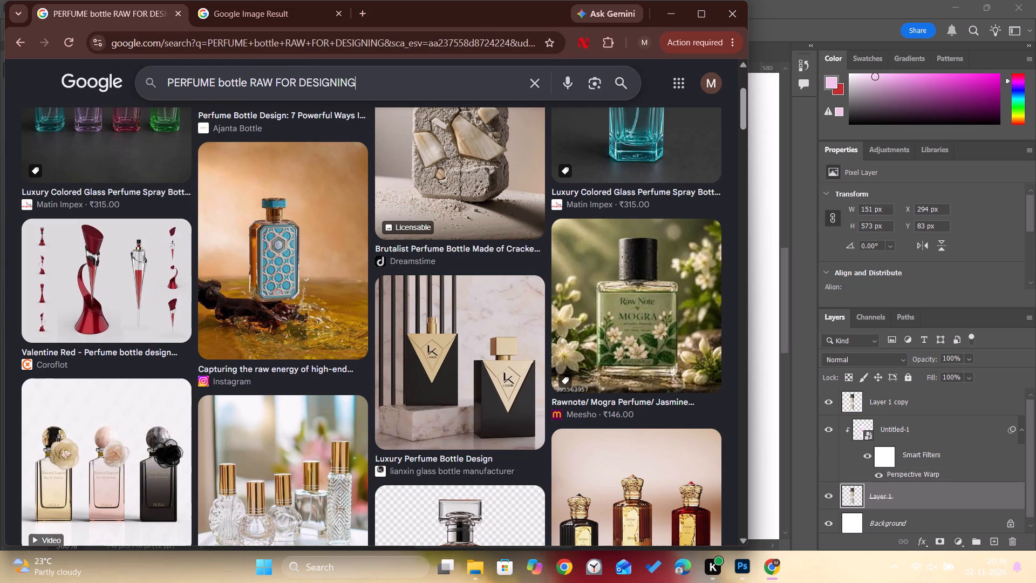
key("backslash")
key("BackSpace")
key("BackSpace")
key("BackSpace")
key("BackSpace")
key("BackSpace")
key("BackSpace")
key("BackSpace")
key("BackSpace")
key("BackSpace")
key("BackSpace")
type("DESIGN WRAPIN")
key("Return")
key("g")
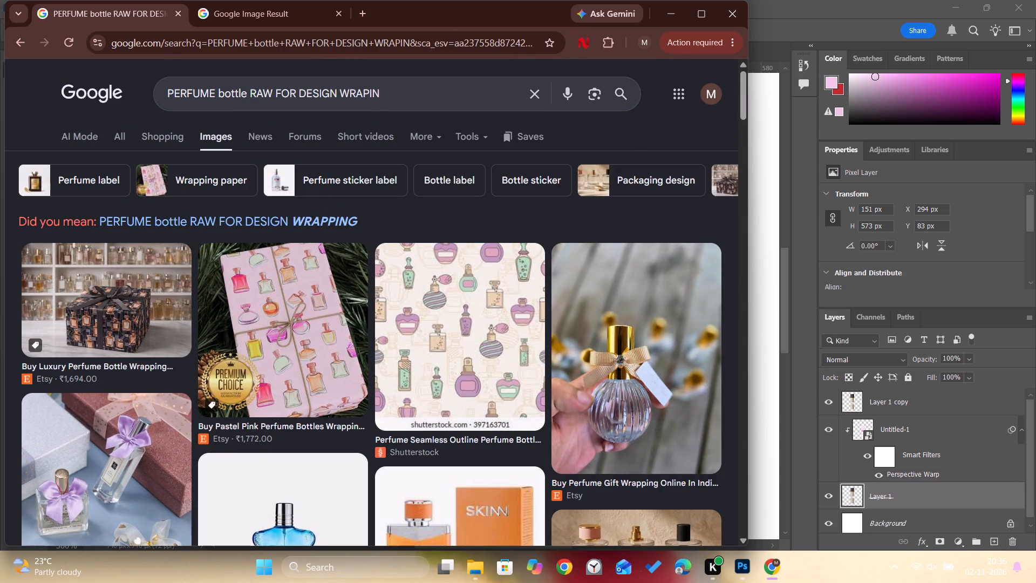
left_click(386, 94)
key("g")
key("Return")
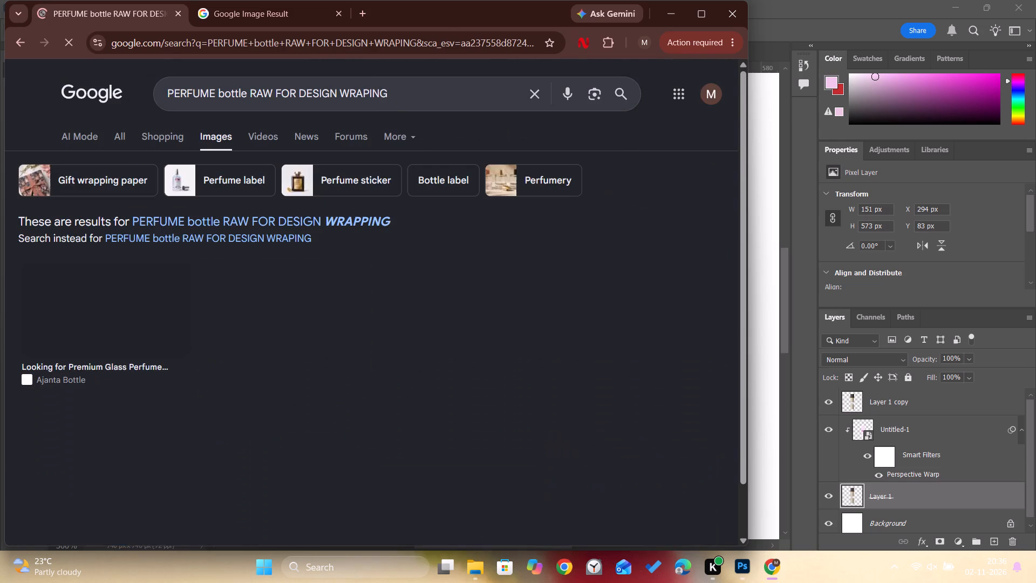
Look through the perfume bottle design wrapping image results for a bottle suited to the label, ending back at the first results.
scroll(424, 402, "down", 12)
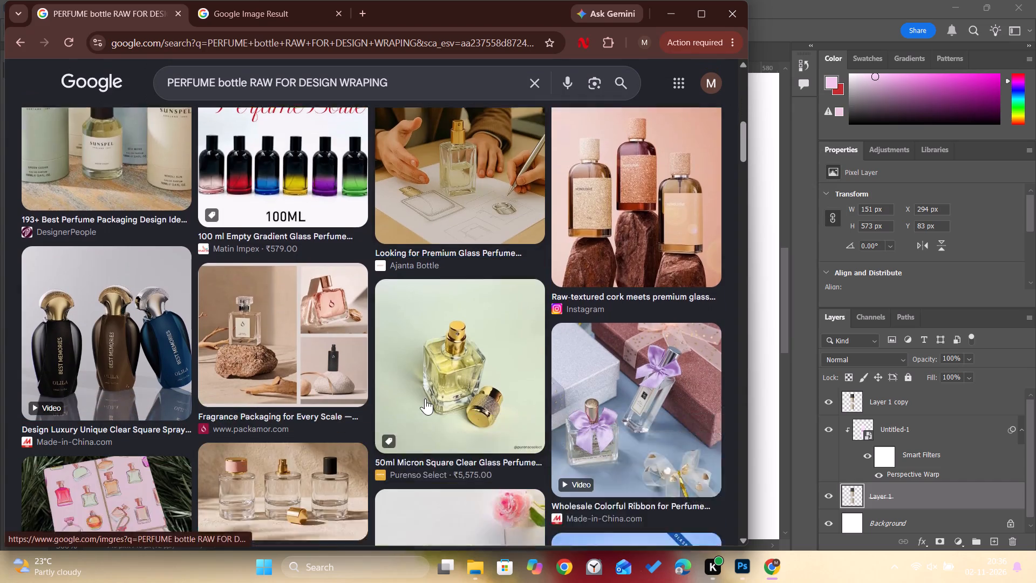
scroll(425, 398, "down", 14)
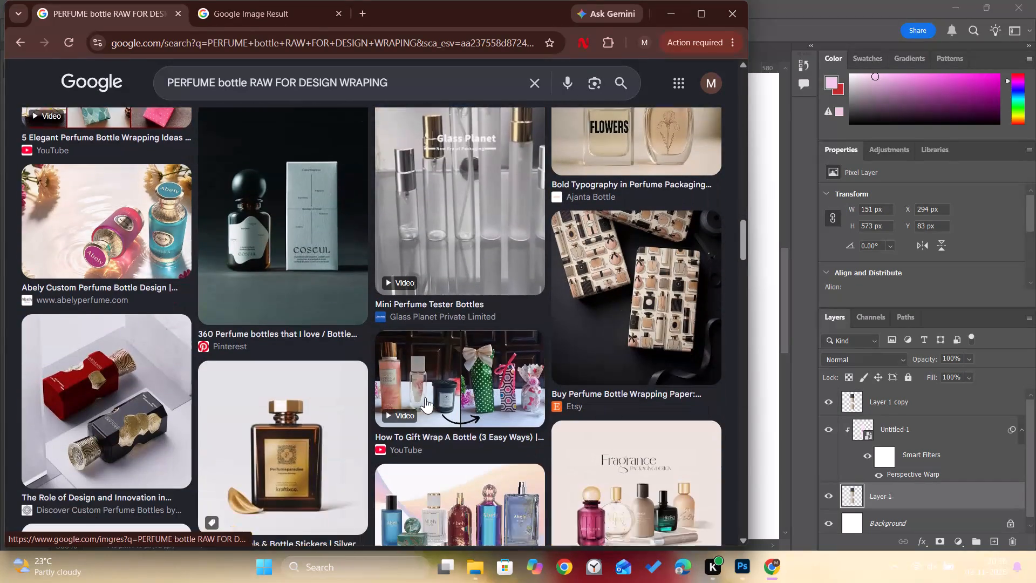
scroll(425, 397, "down", 17)
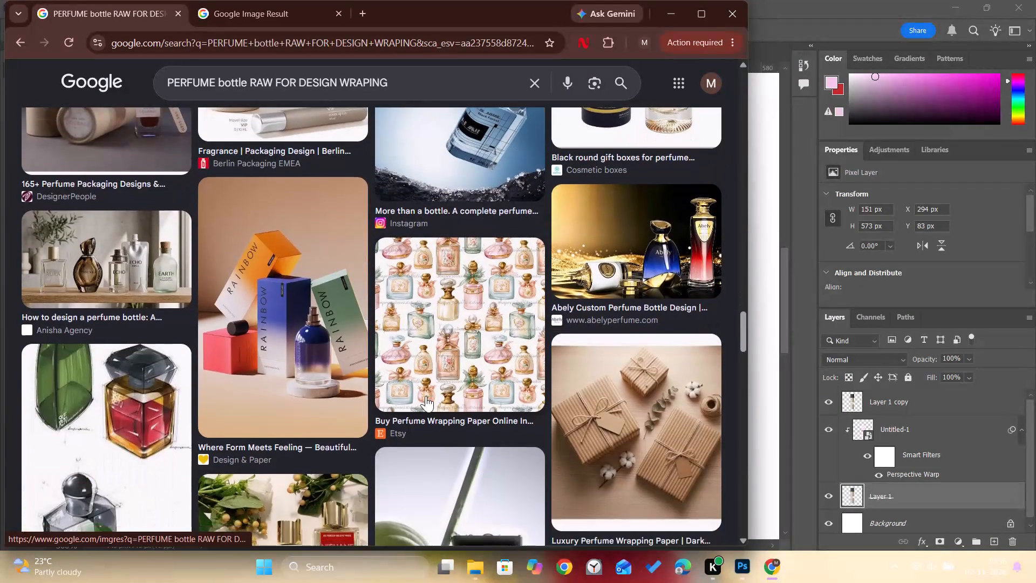
scroll(426, 396, "down", 12)
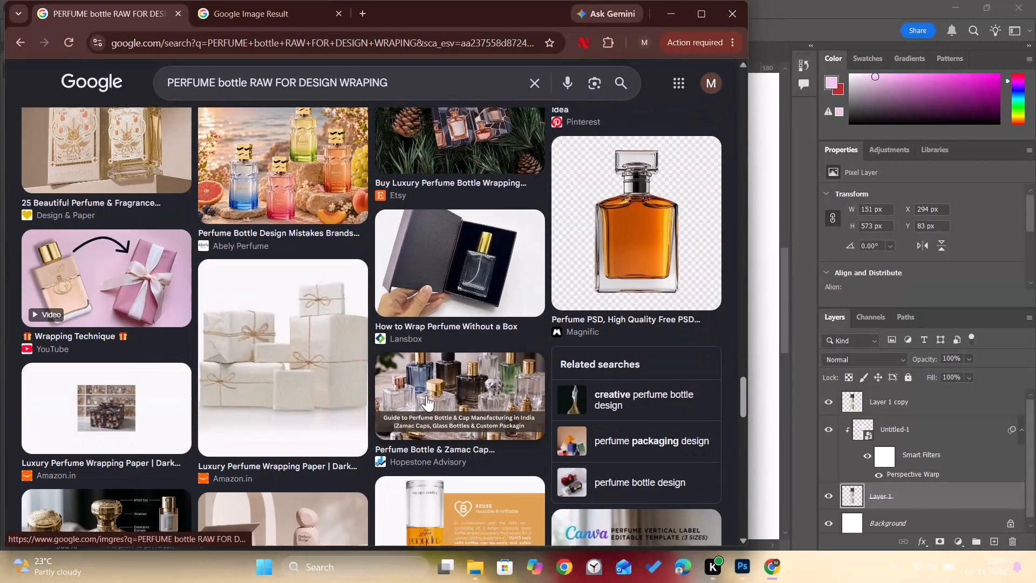
scroll(426, 395, "down", 7)
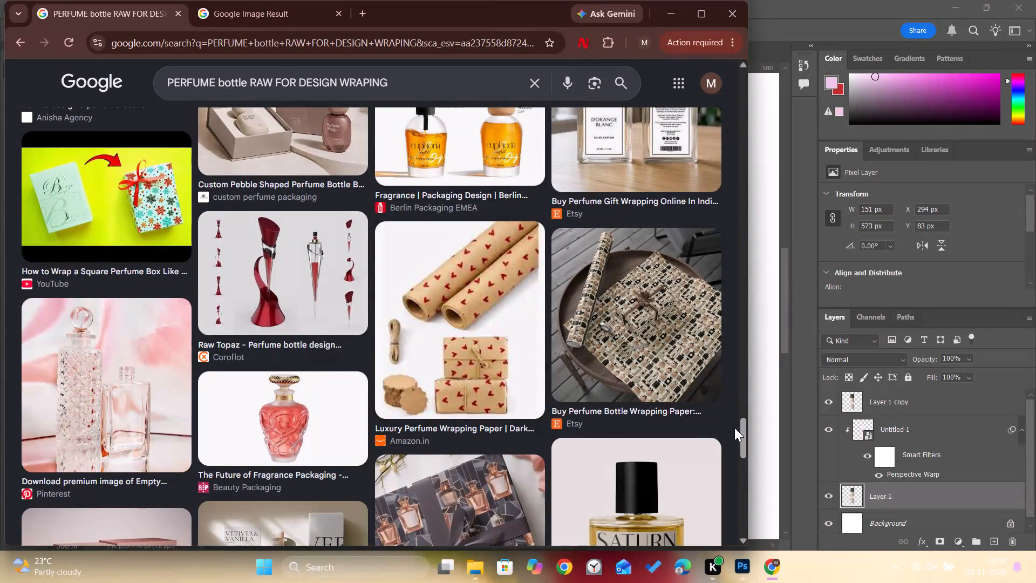
left_click_drag(745, 432, 751, 66)
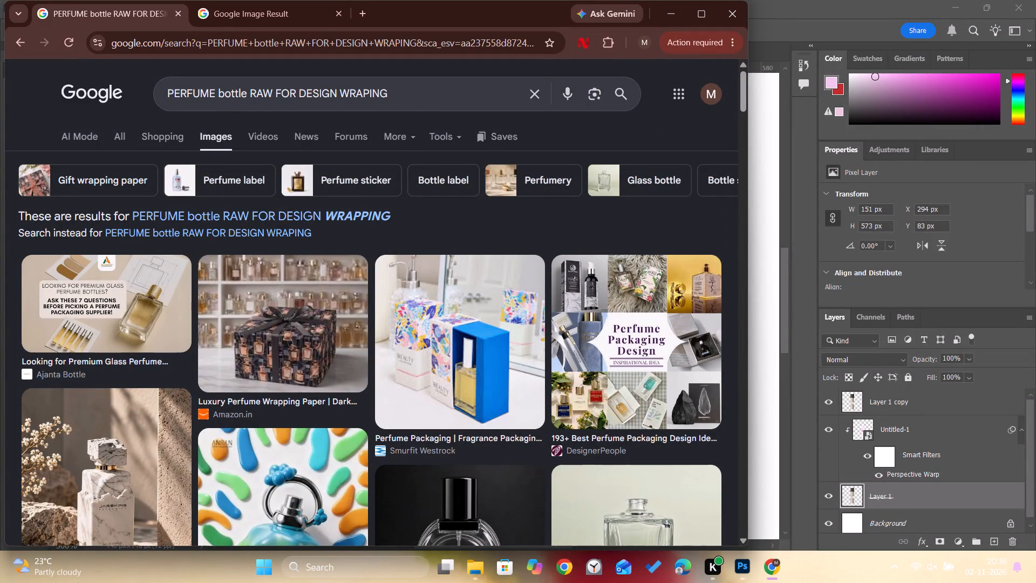
Add METAL after PERFUME in the query and search images for "PERFUME METAL bottle RAW FOR DESIGN WRAPING".
left_click(214, 90)
key("space")
type("METAL")
key("Return")
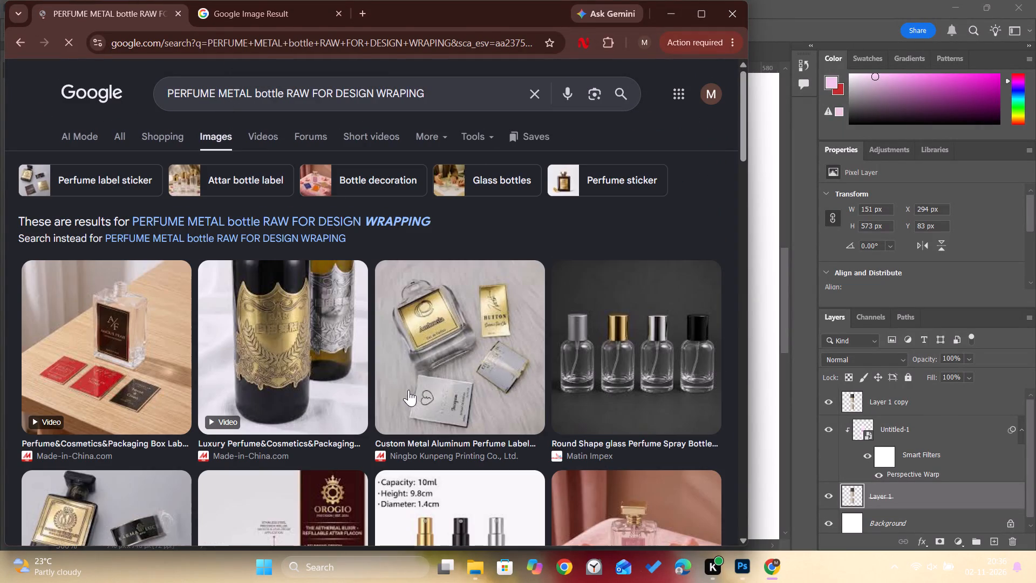
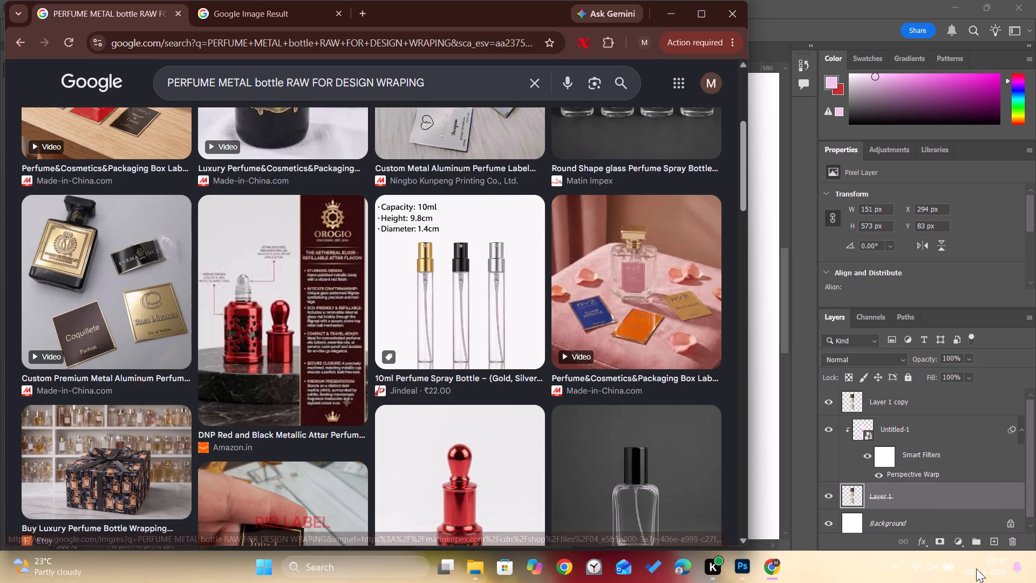
Open the Windows quick settings with the network, brightness and volume controls.
left_click(955, 581)
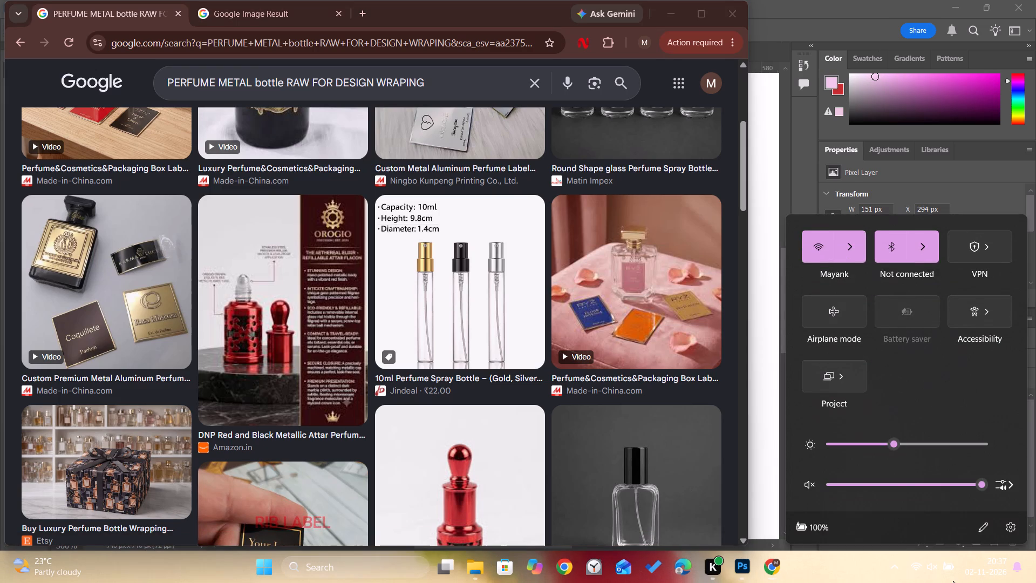